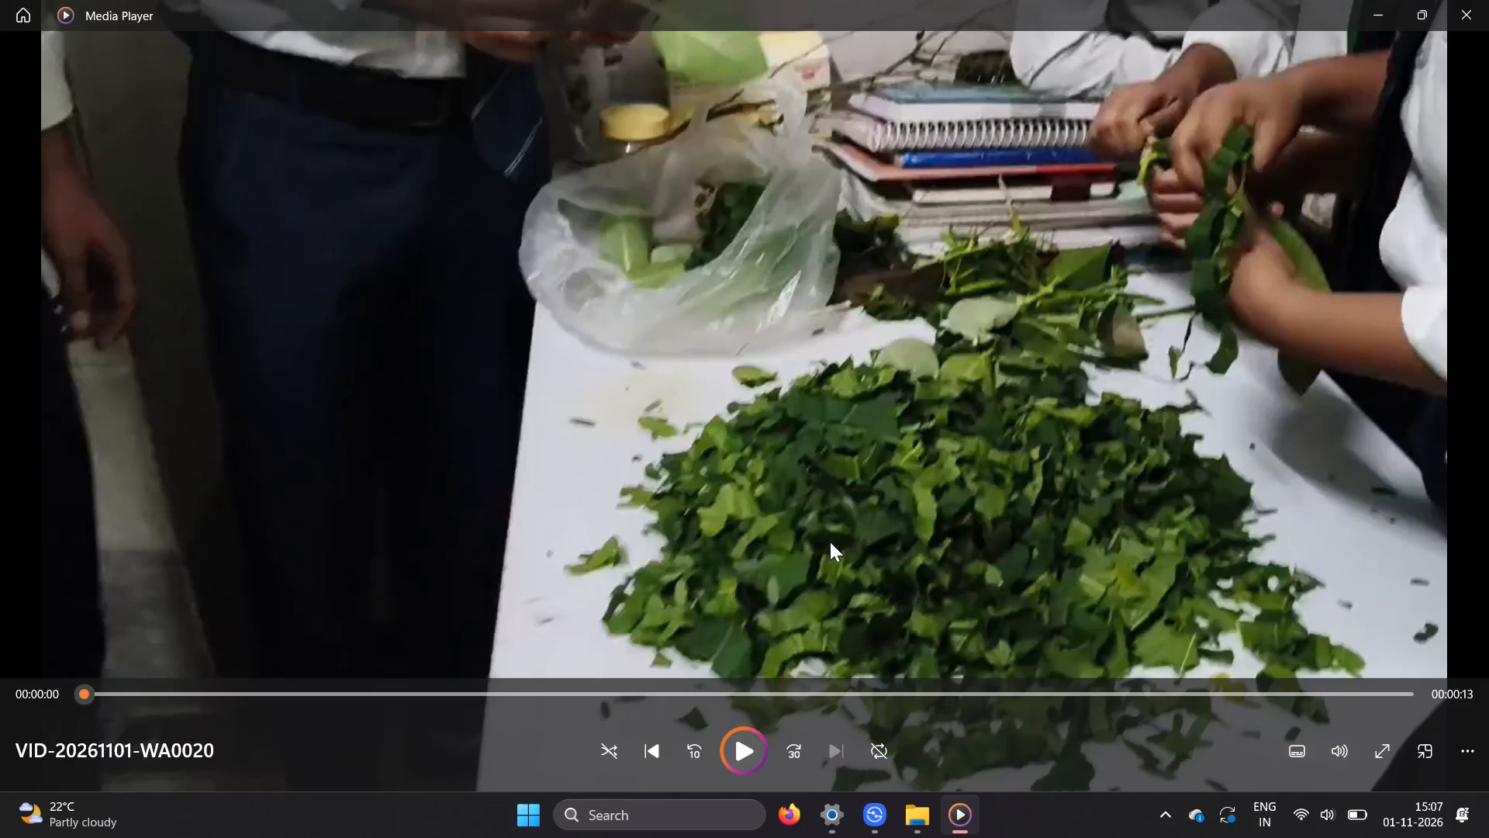
Switch to the Quick Share folder in File Explorer and open the video VID-20261101-WA0025 for playback.
scroll(571, 342, "right", 16)
scroll(571, 342, "left", 4)
scroll(342, 234, "right", 20)
scroll(342, 234, "right", 9)
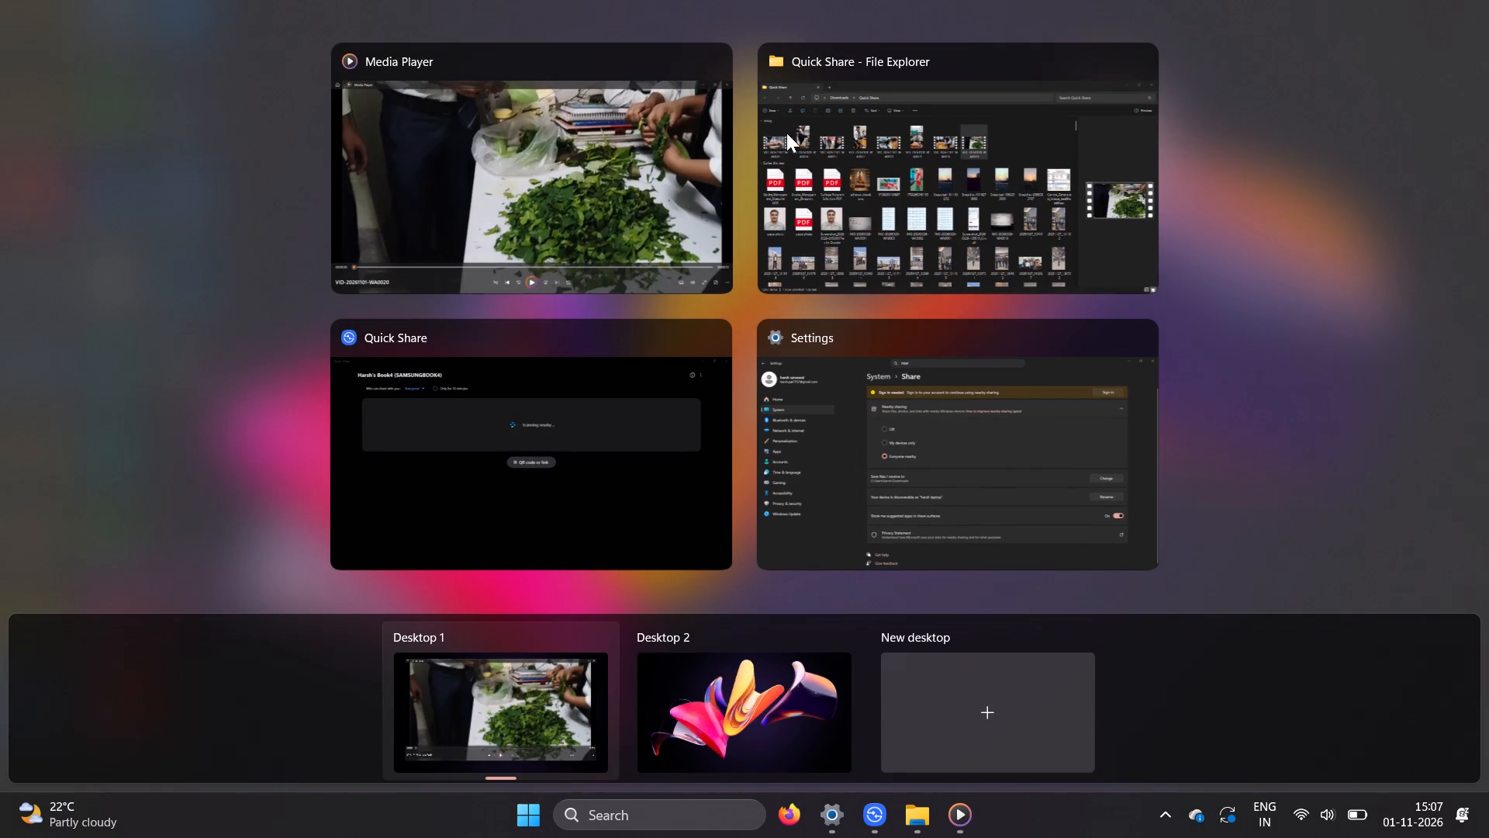
left_click(830, 137)
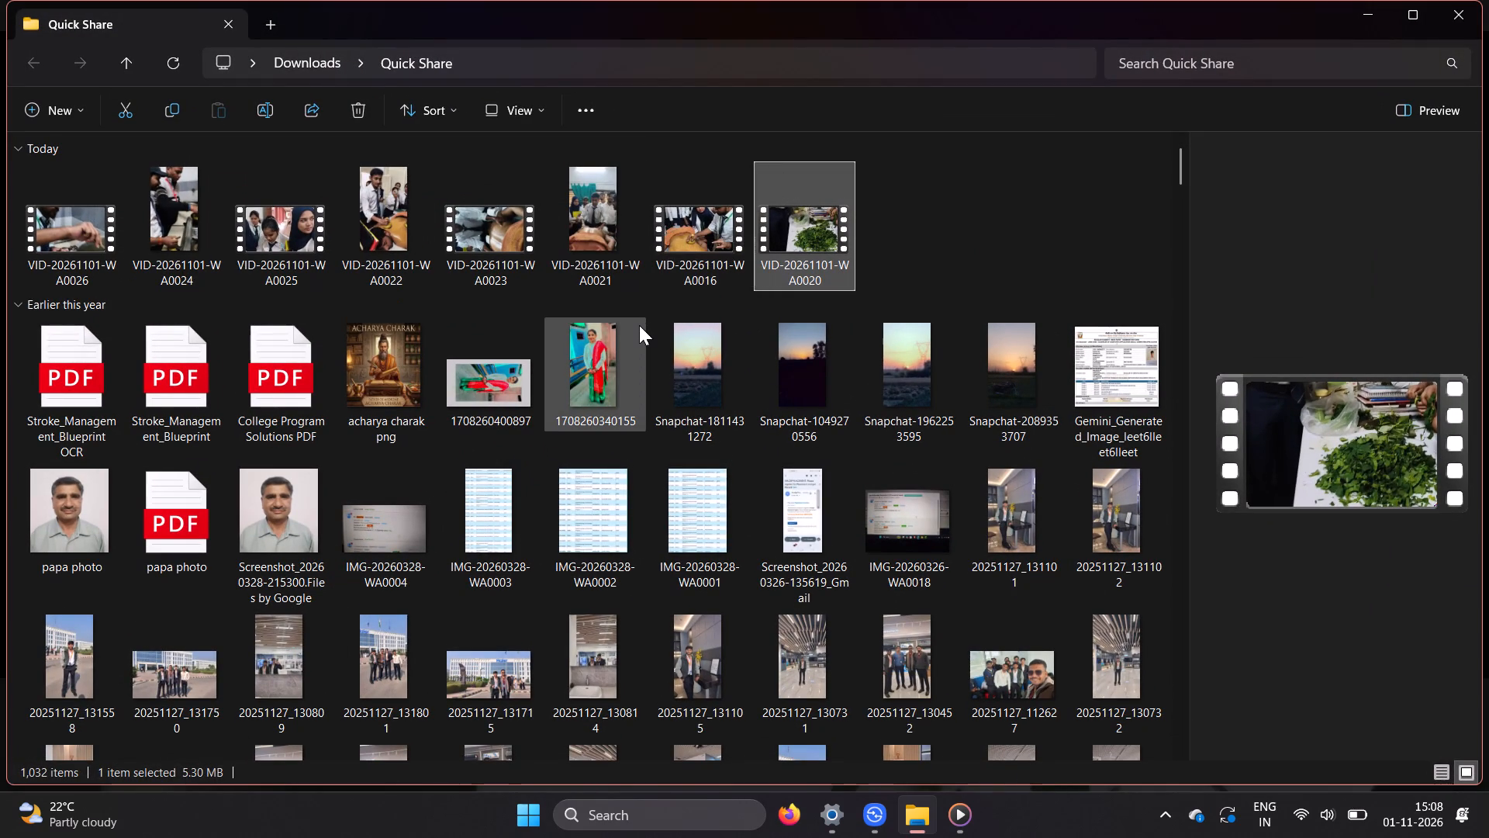
left_click(309, 220)
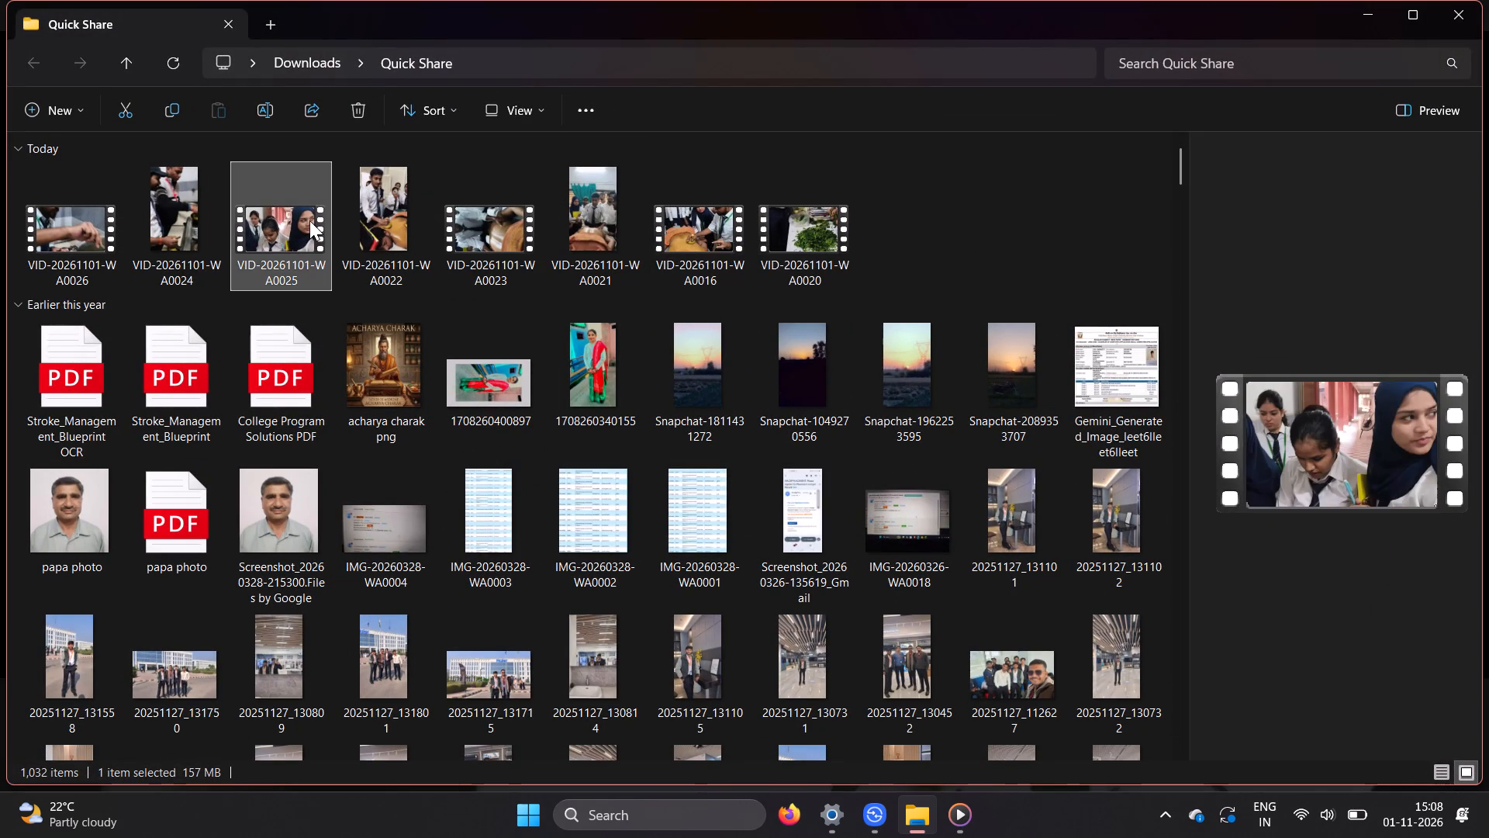
double_click(309, 220)
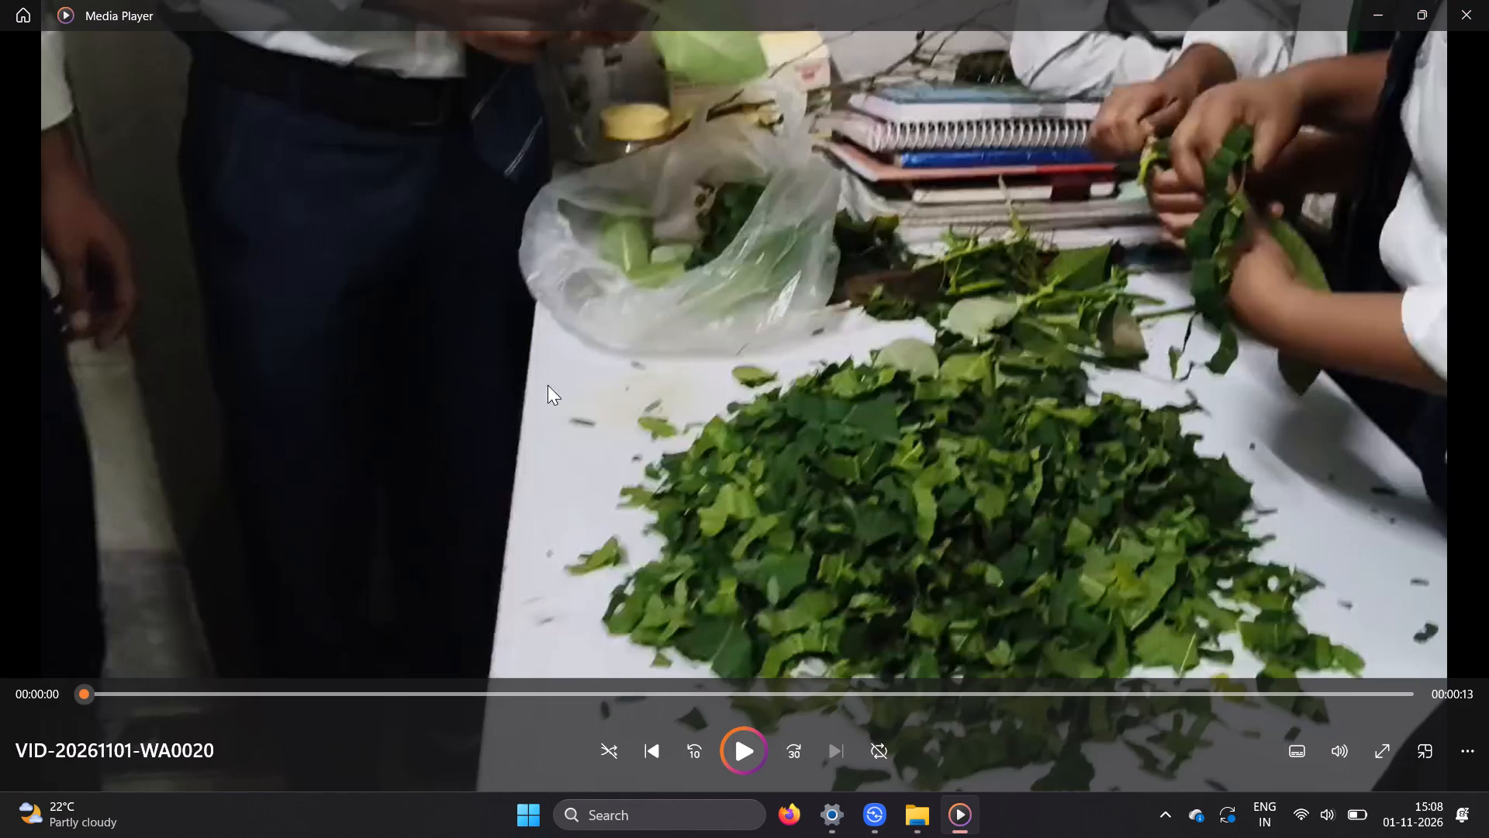
left_click(726, 757)
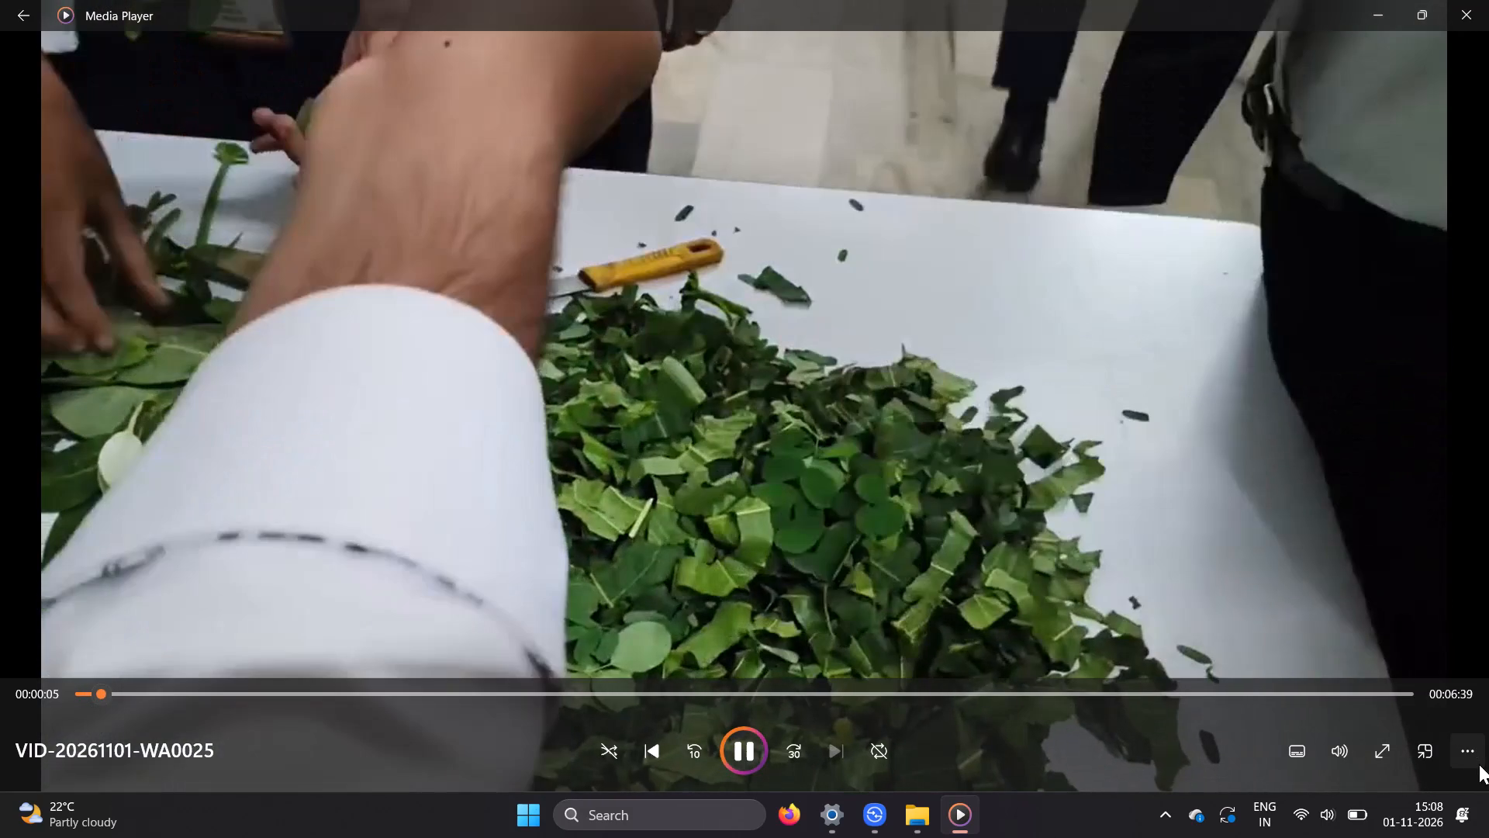
Send the playing video to Clipchamp for editing.
left_click(1462, 756)
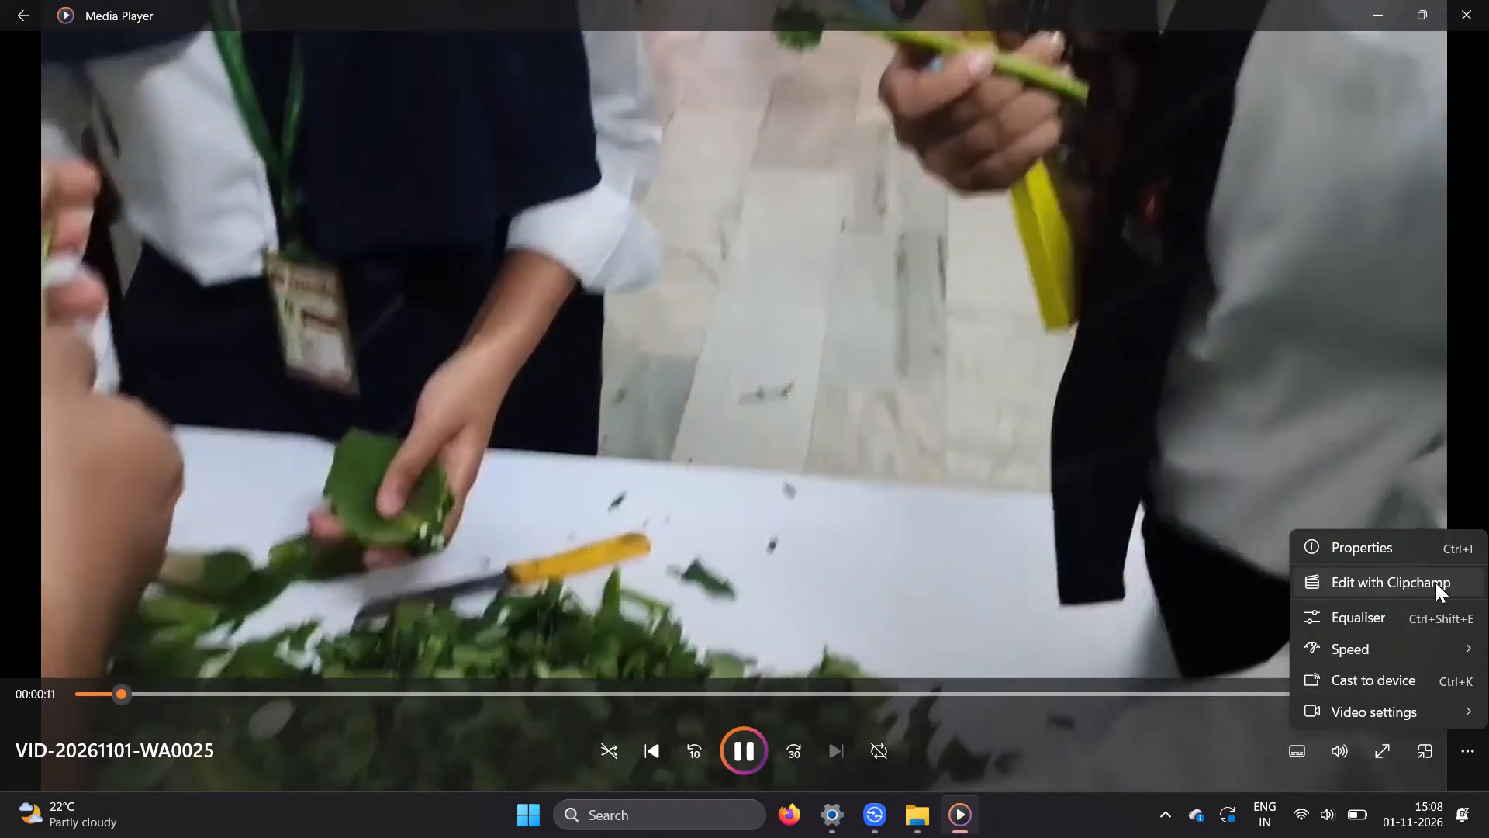
left_click(1435, 583)
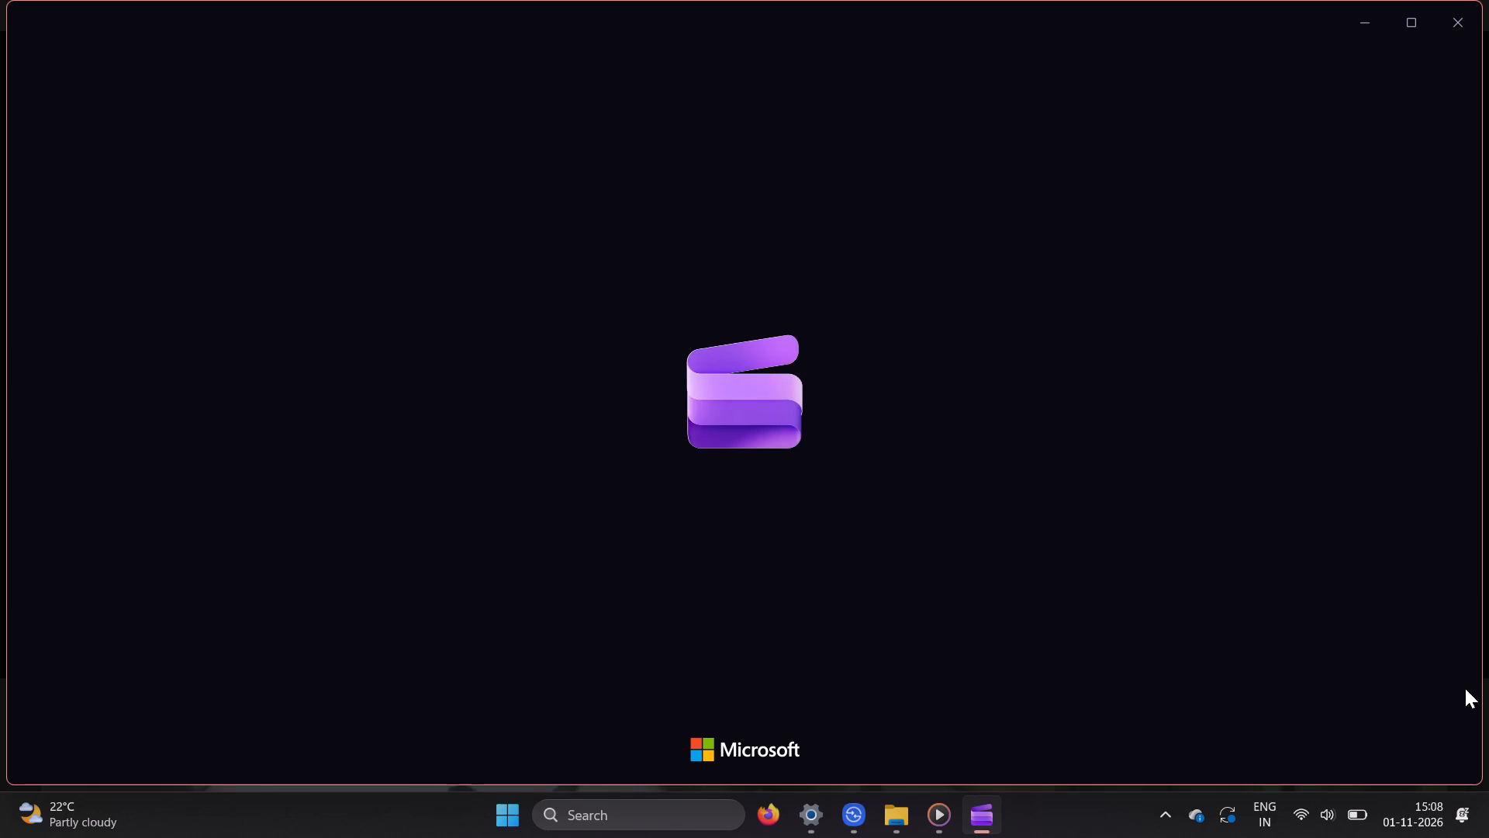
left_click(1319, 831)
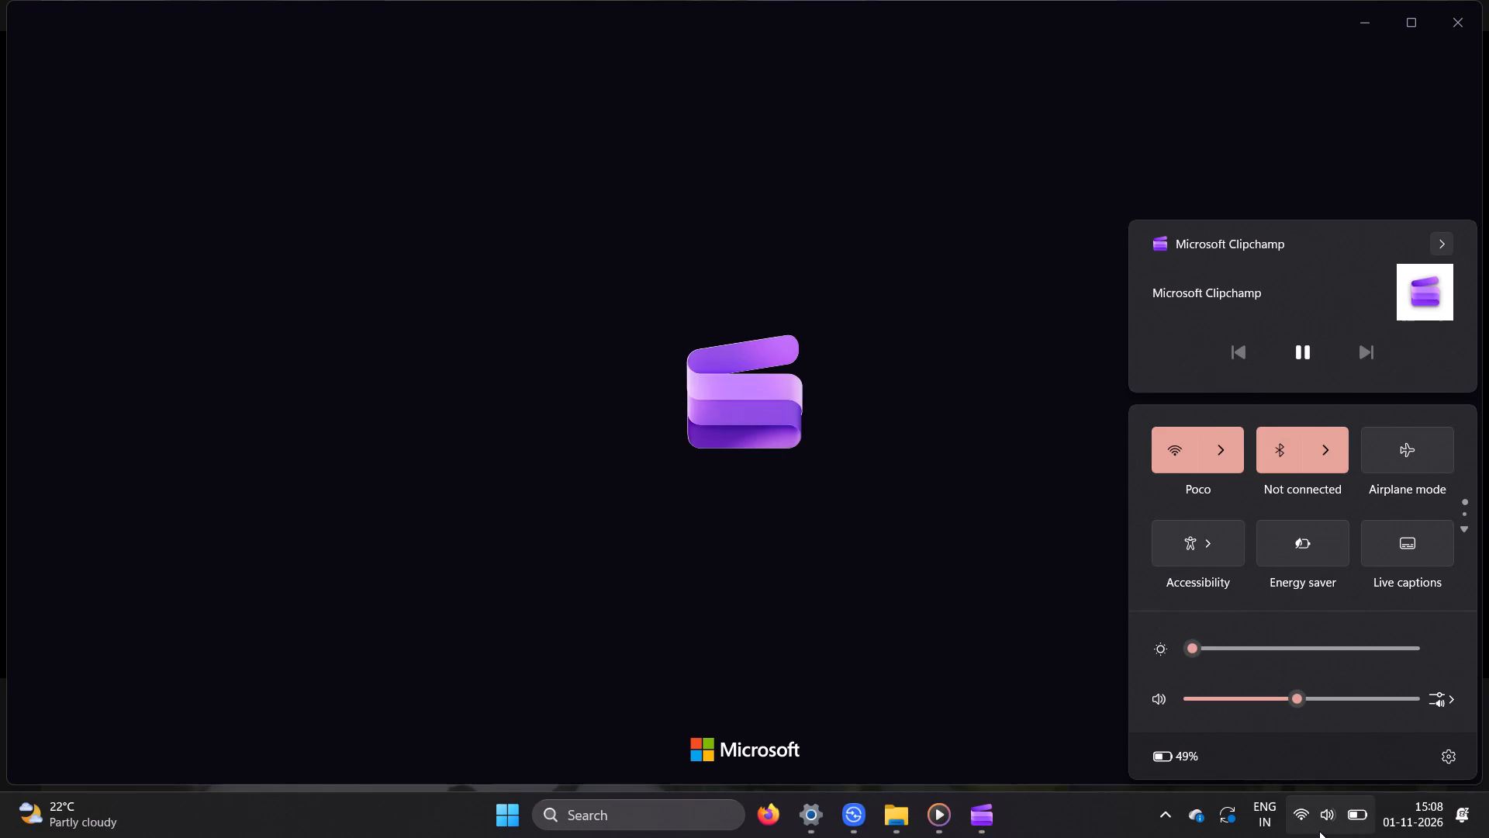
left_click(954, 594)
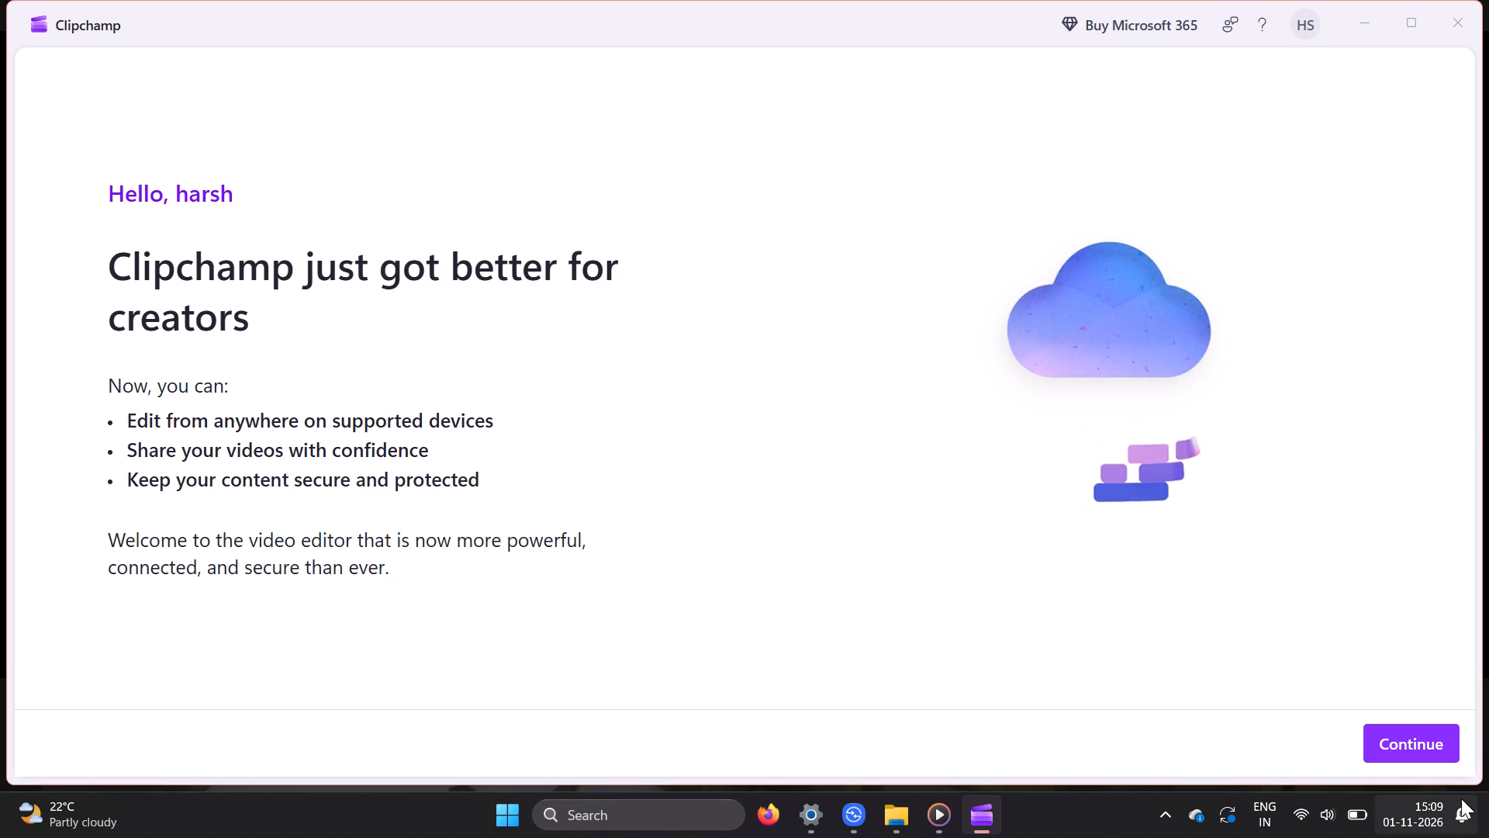
Complete the Clipchamp welcome setup, keeping OneDrive Videos/Clipchamp as the project location, and go through the what's-new tour.
left_click(1427, 744)
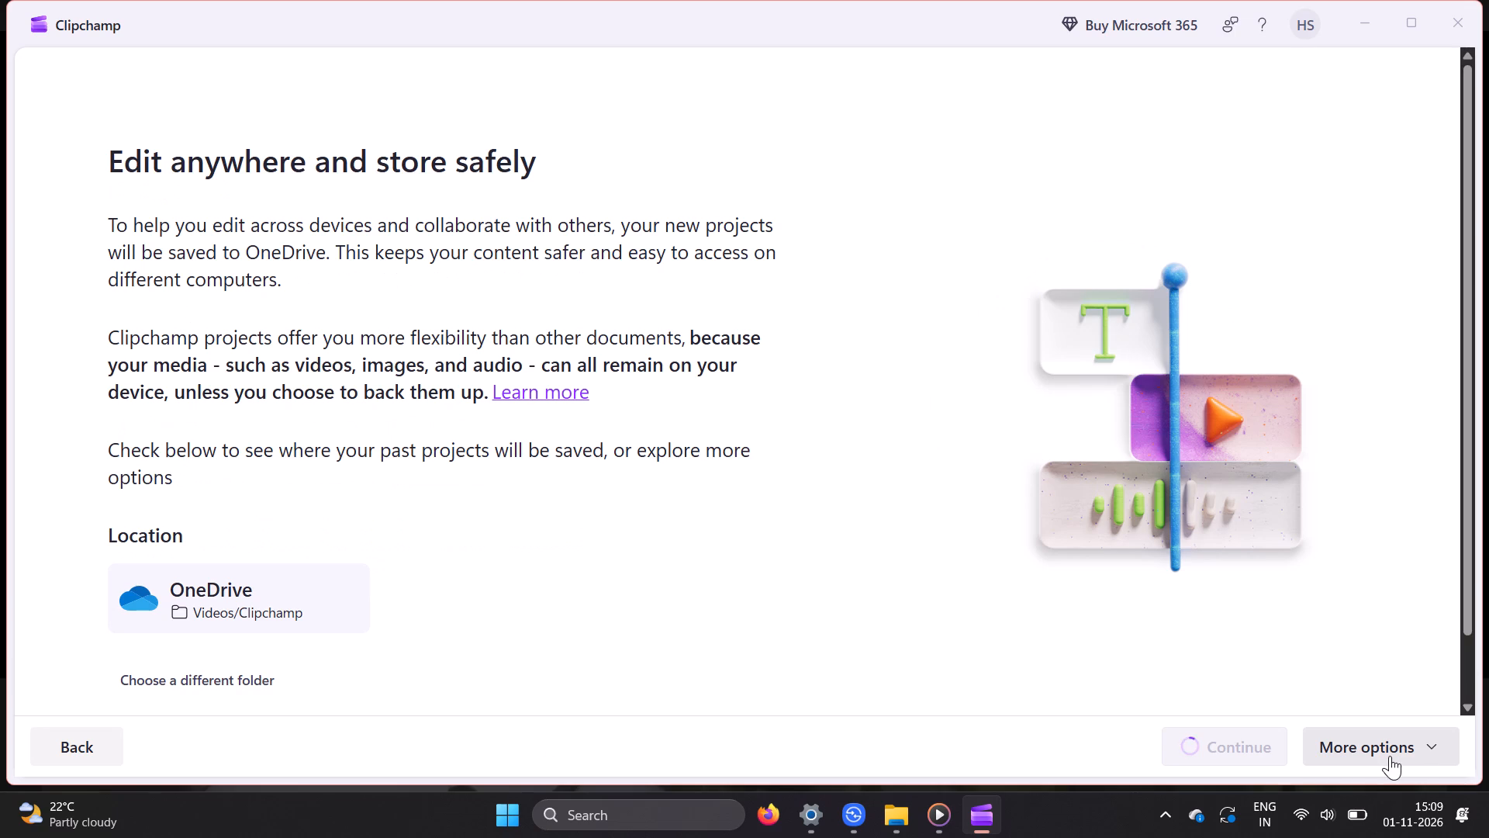
left_click(1224, 740)
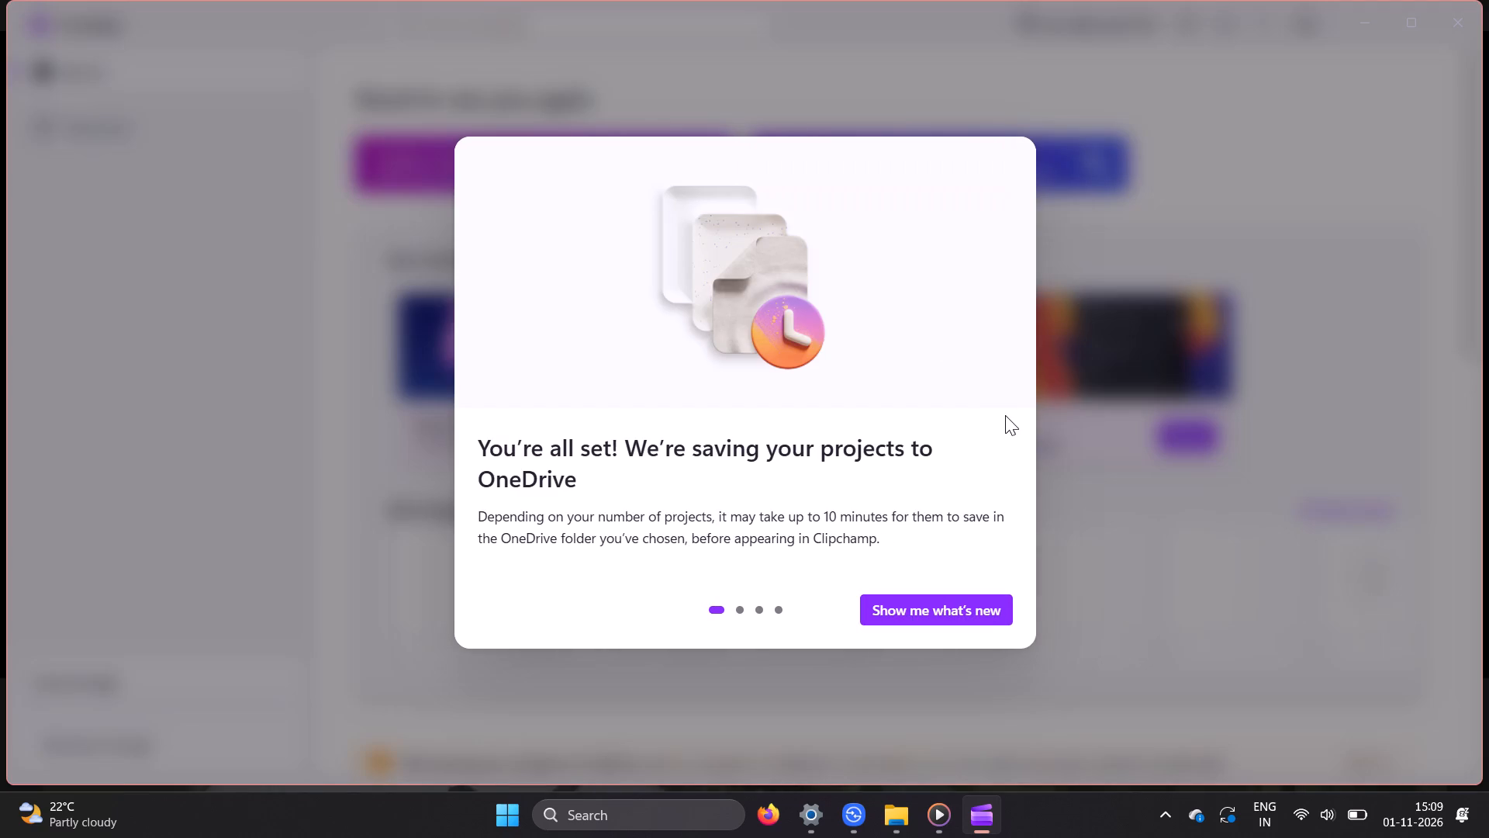
left_click(982, 608)
left_click(982, 608)
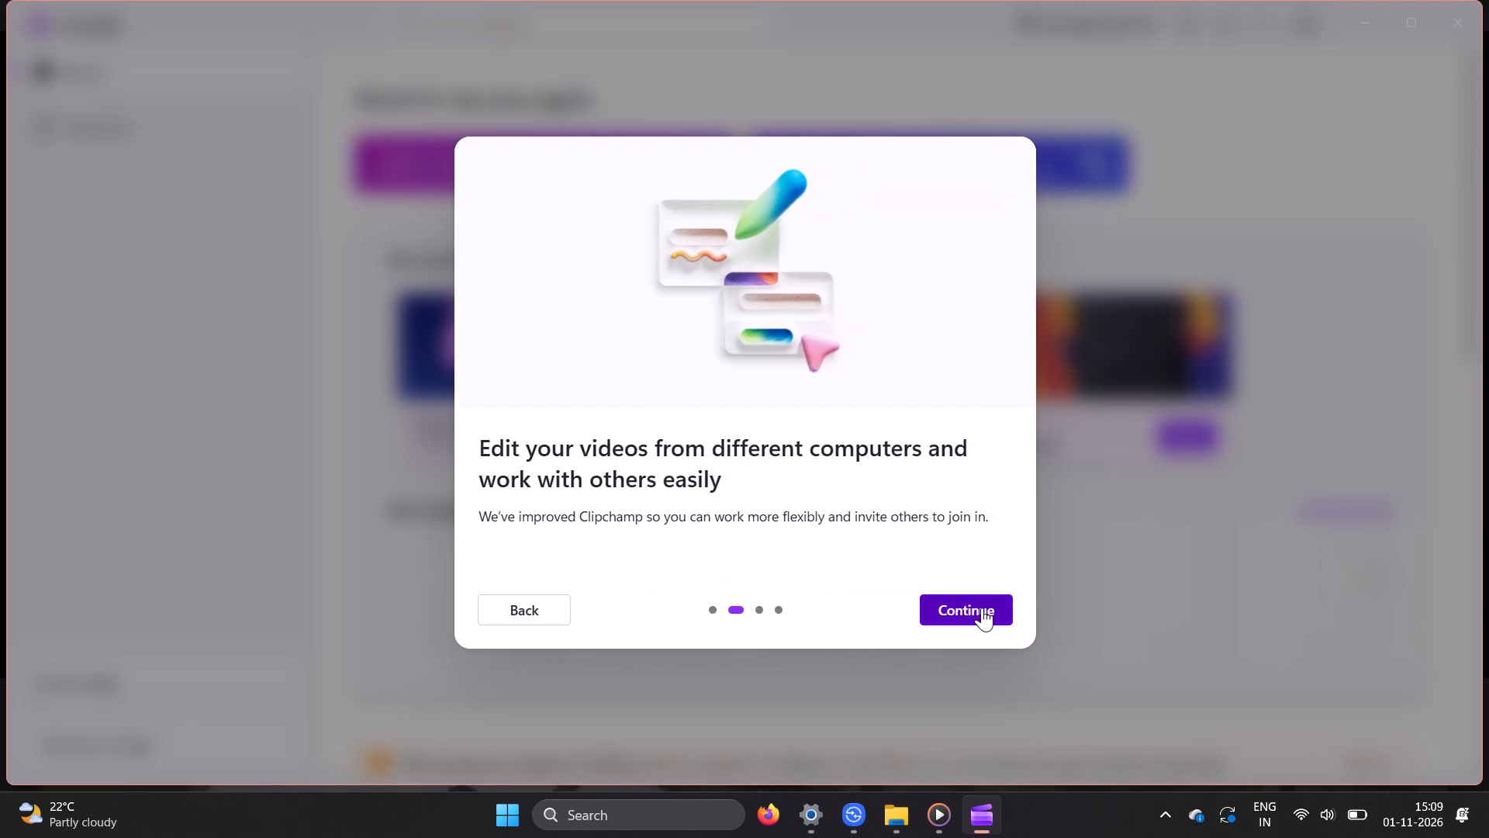
left_click(982, 608)
left_click(982, 608)
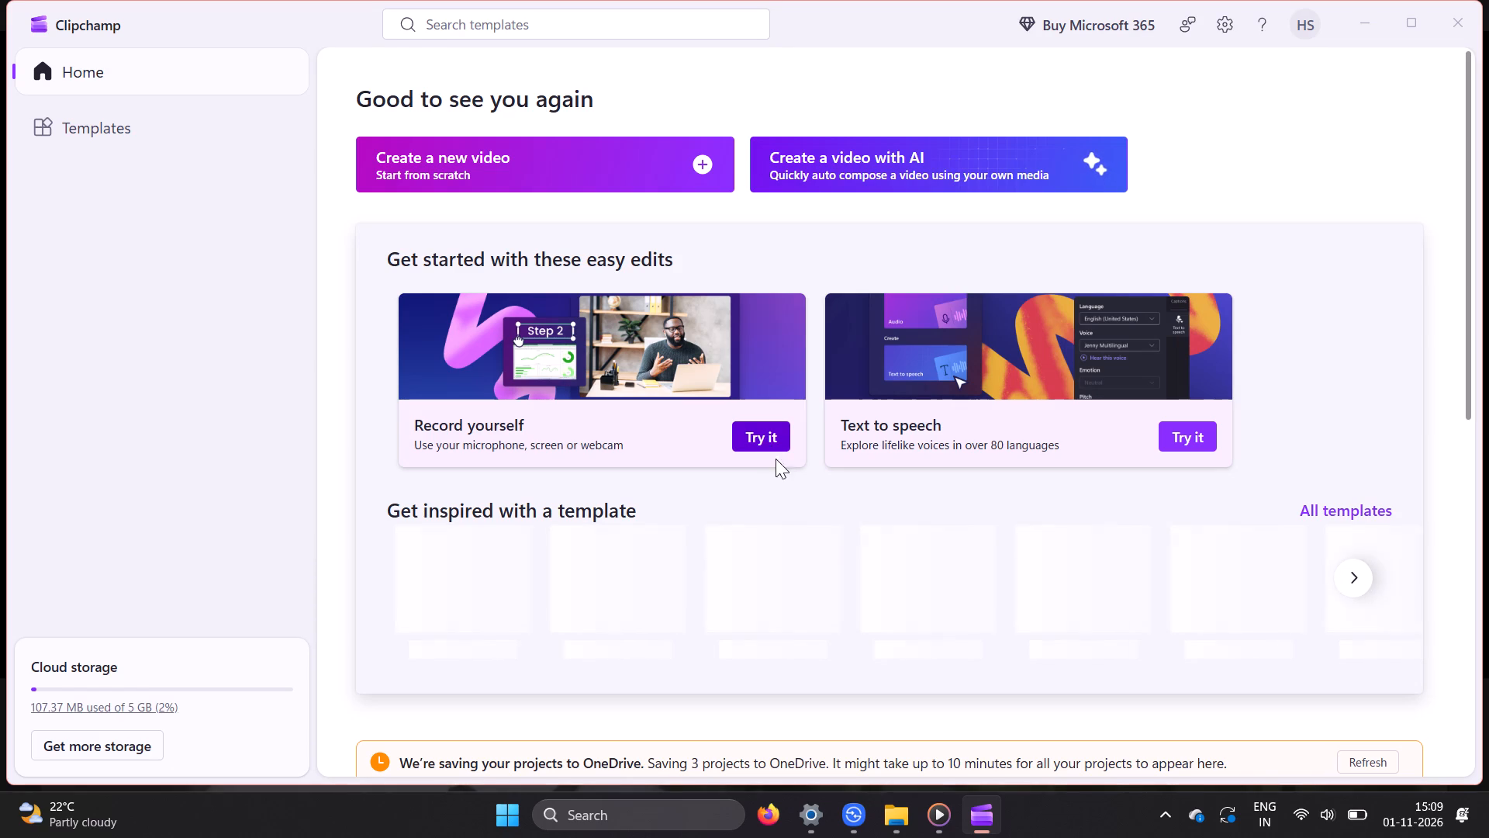
Create a new video project from scratch.
scroll(754, 426, "up", 1)
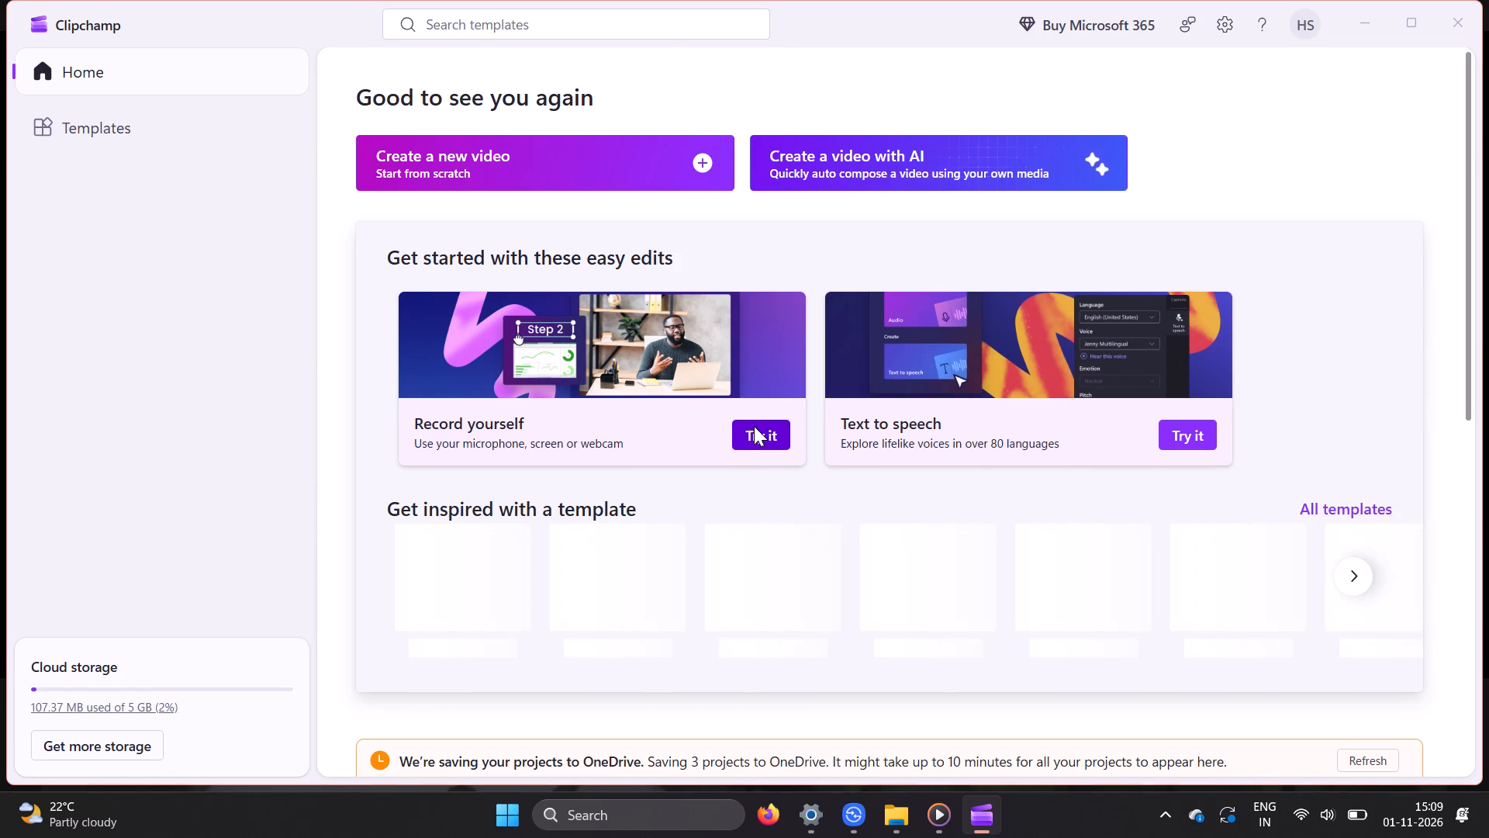
scroll(754, 426, "up", 1)
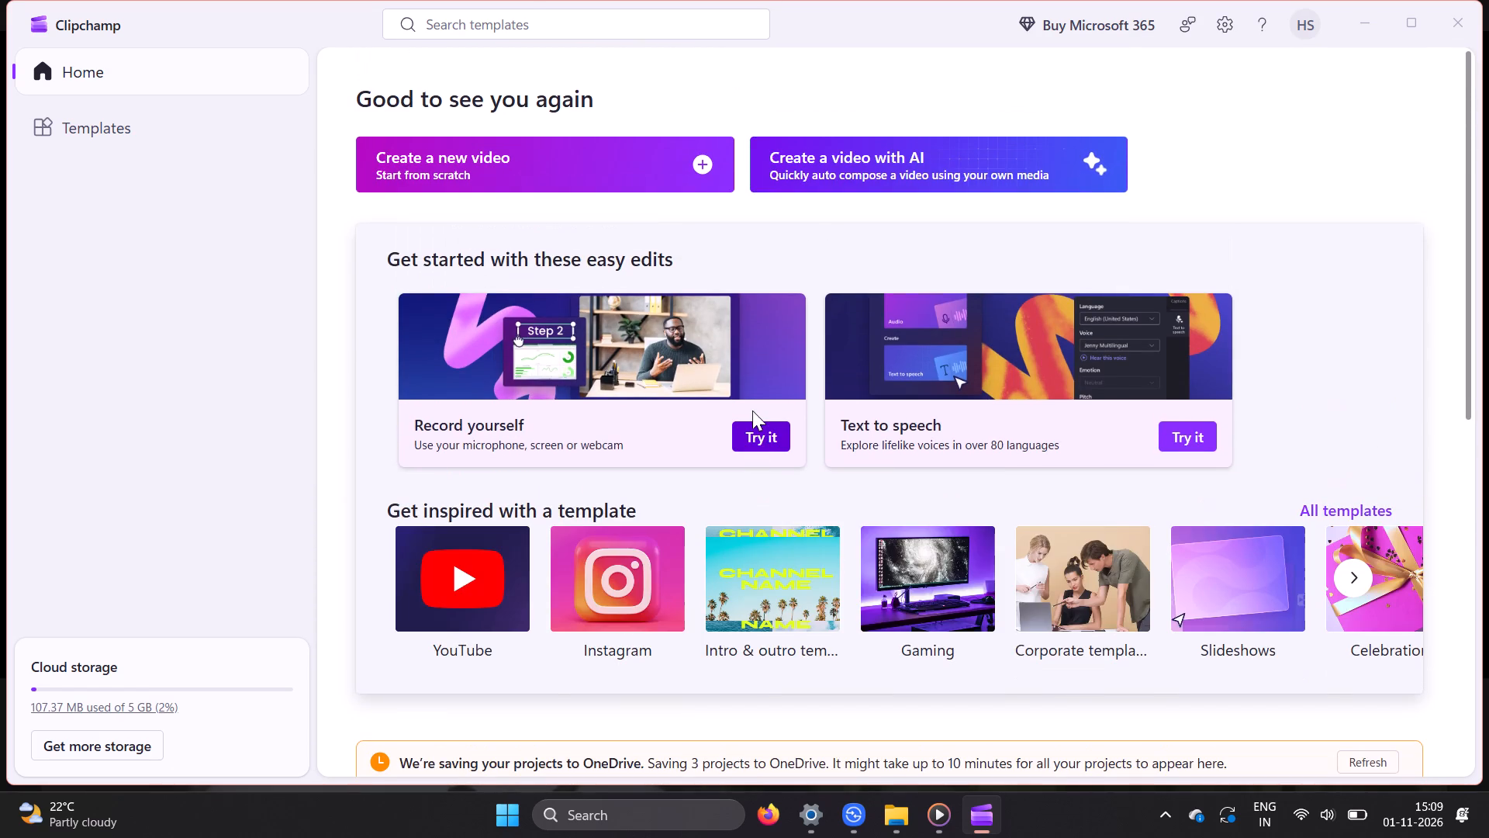
left_click(703, 158)
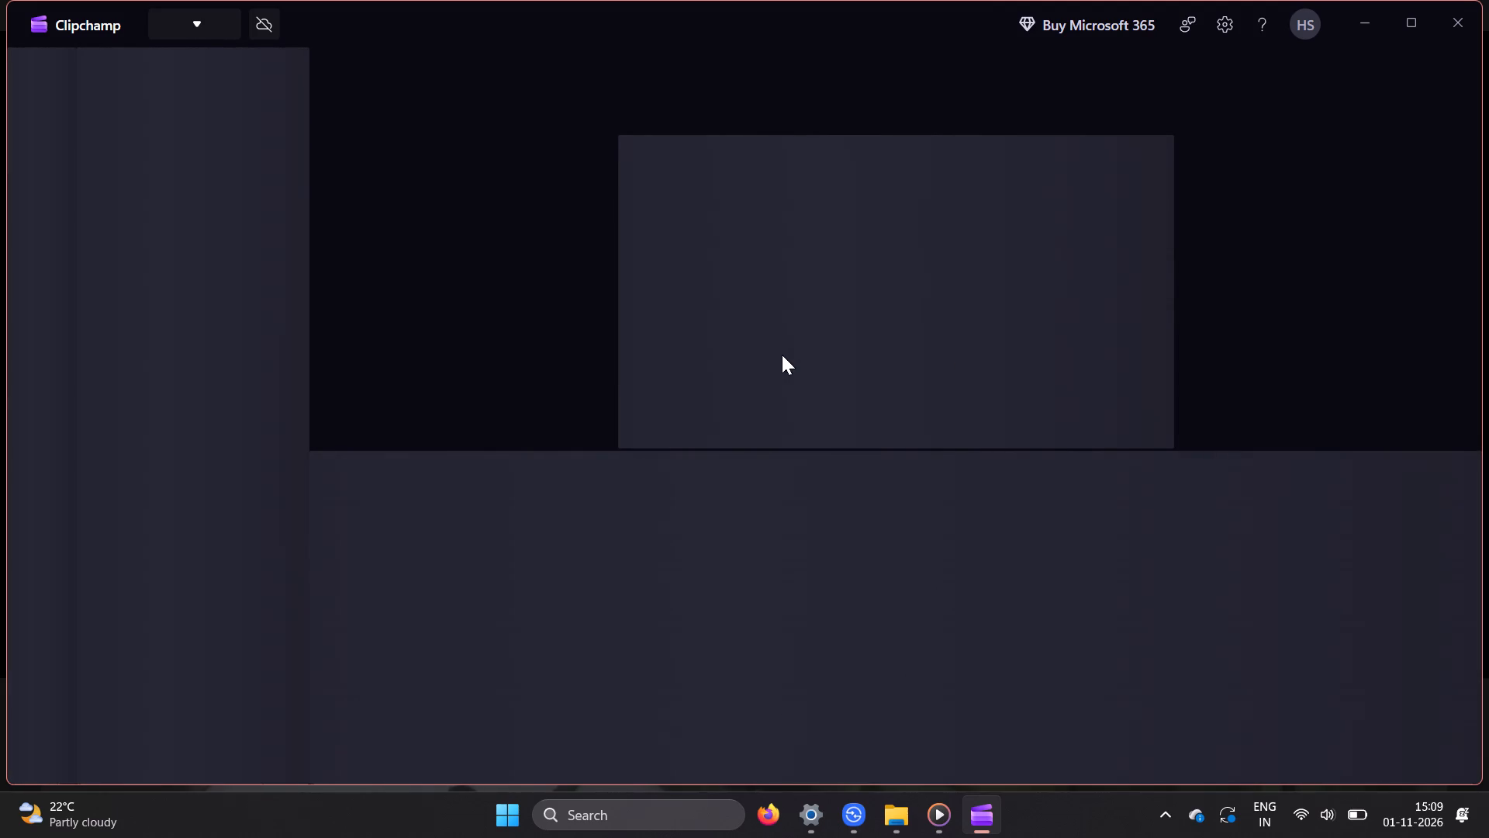
left_click(799, 275)
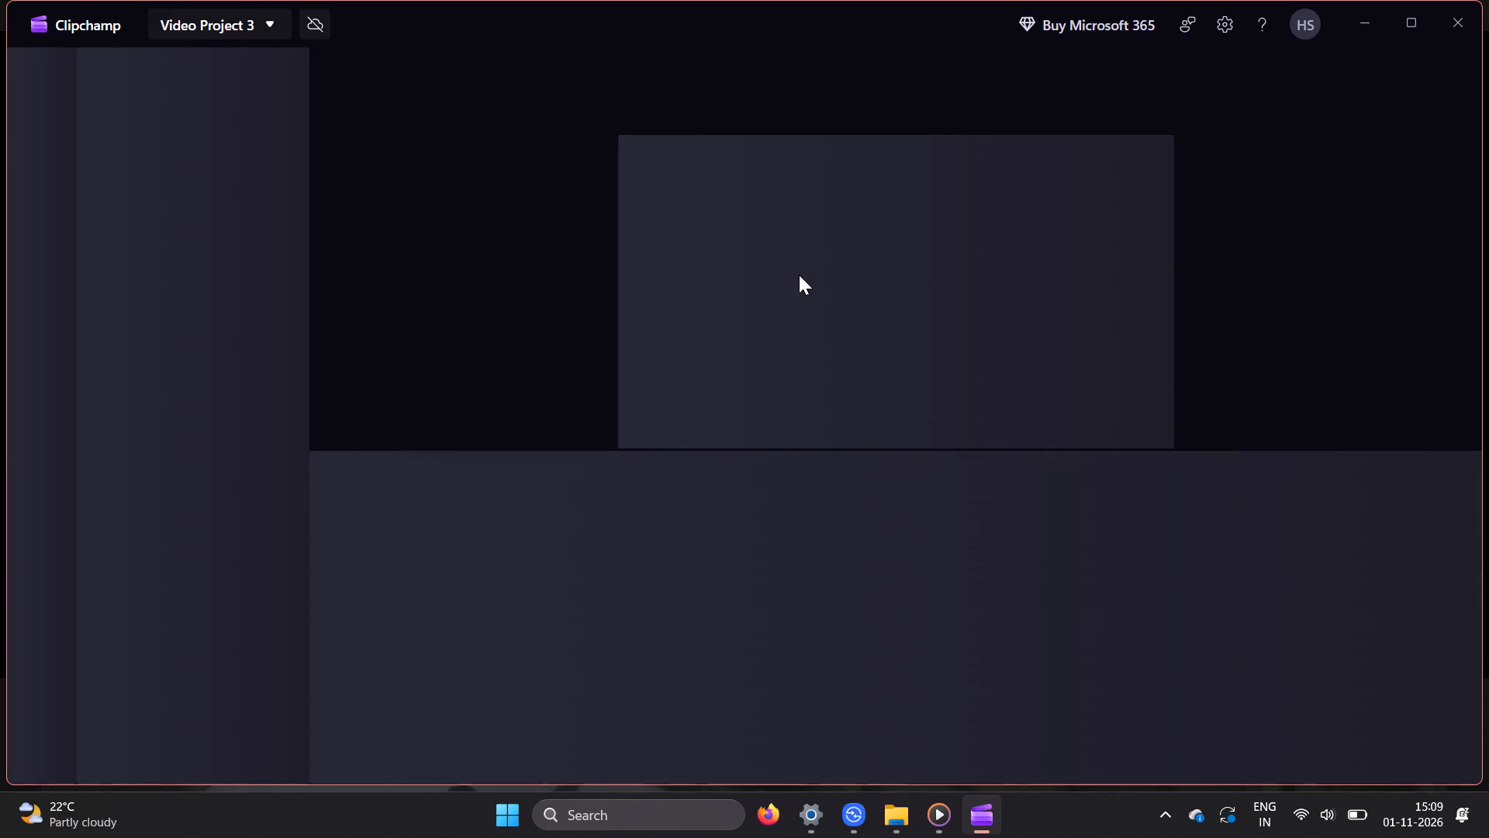
left_click(799, 275)
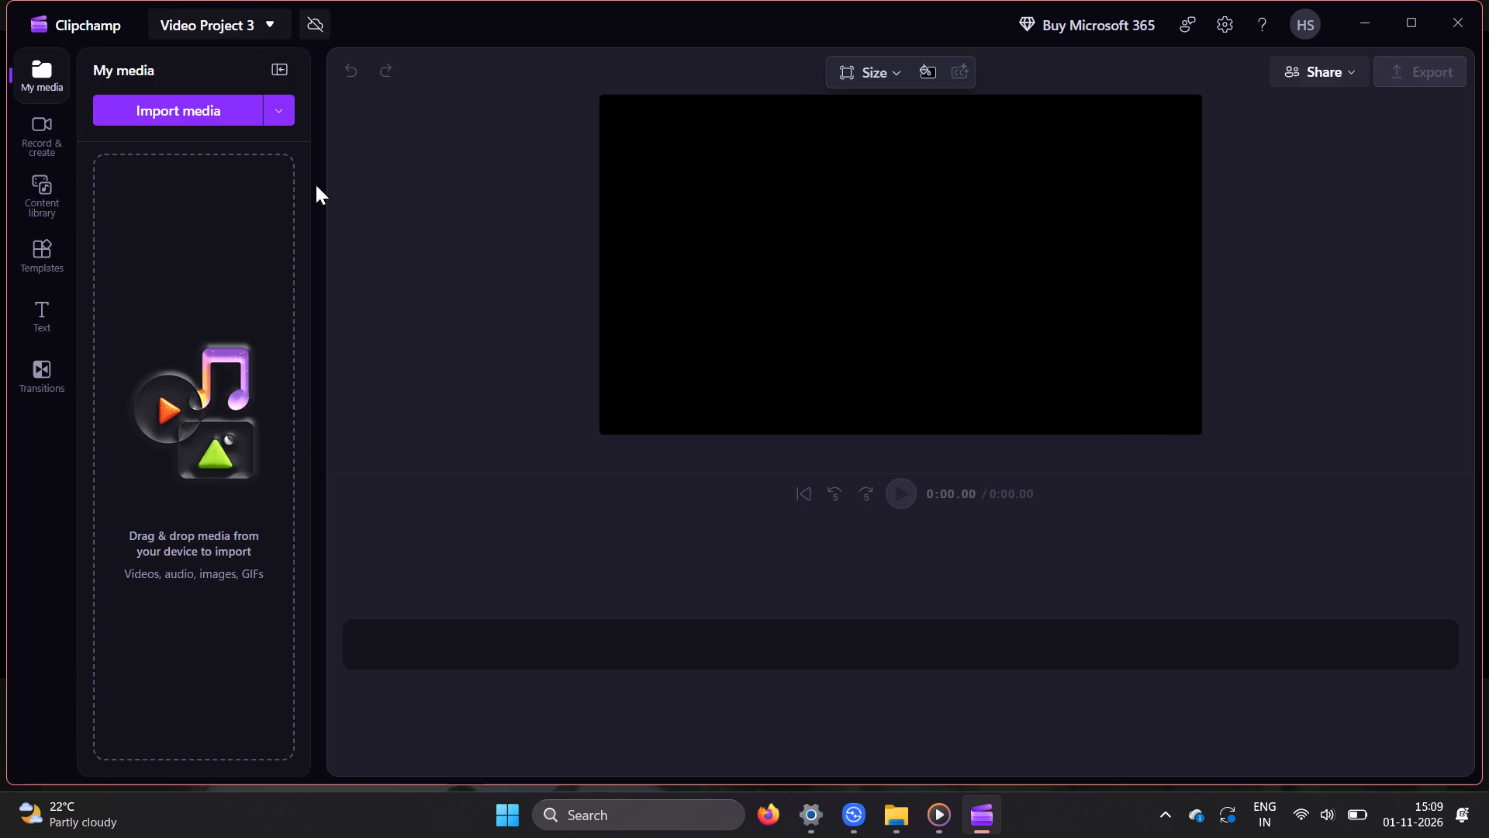
Import the video VID-20261101-WA0025 from the Quick Share folder into the project's media.
left_click(41, 74)
left_click(38, 81)
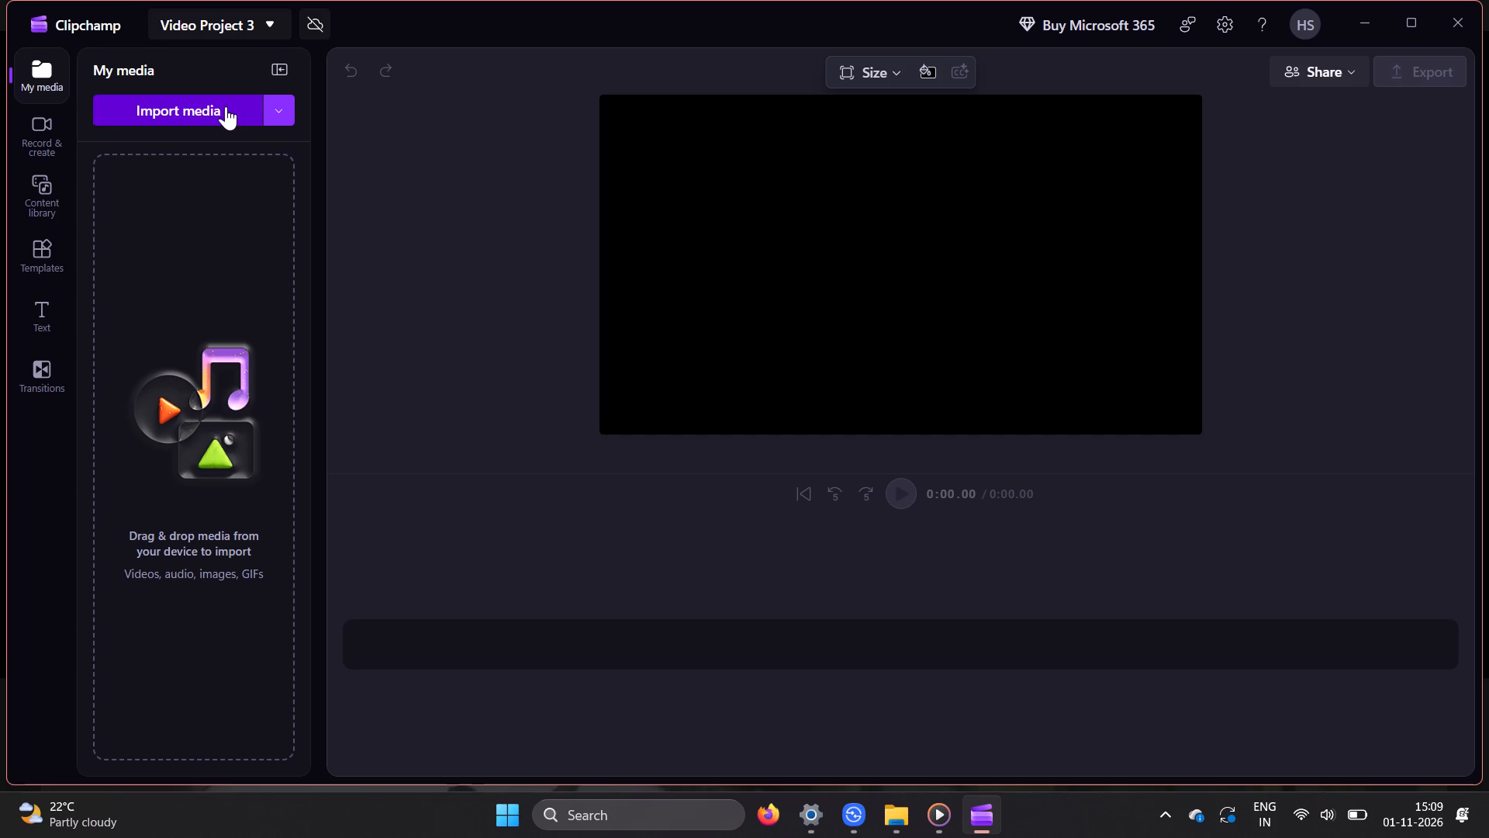
left_click(226, 106)
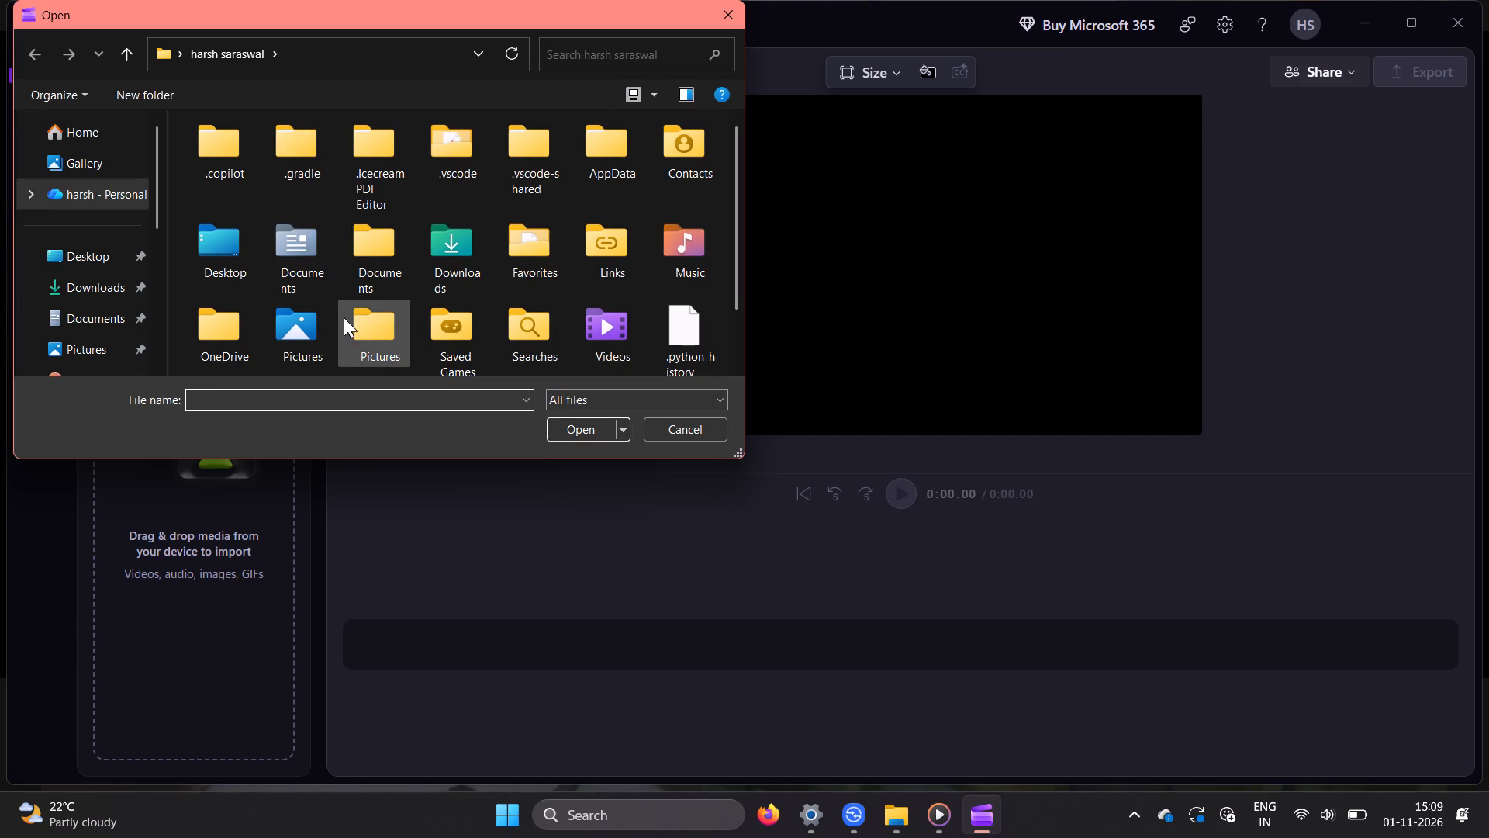
scroll(597, 313, "down", 2)
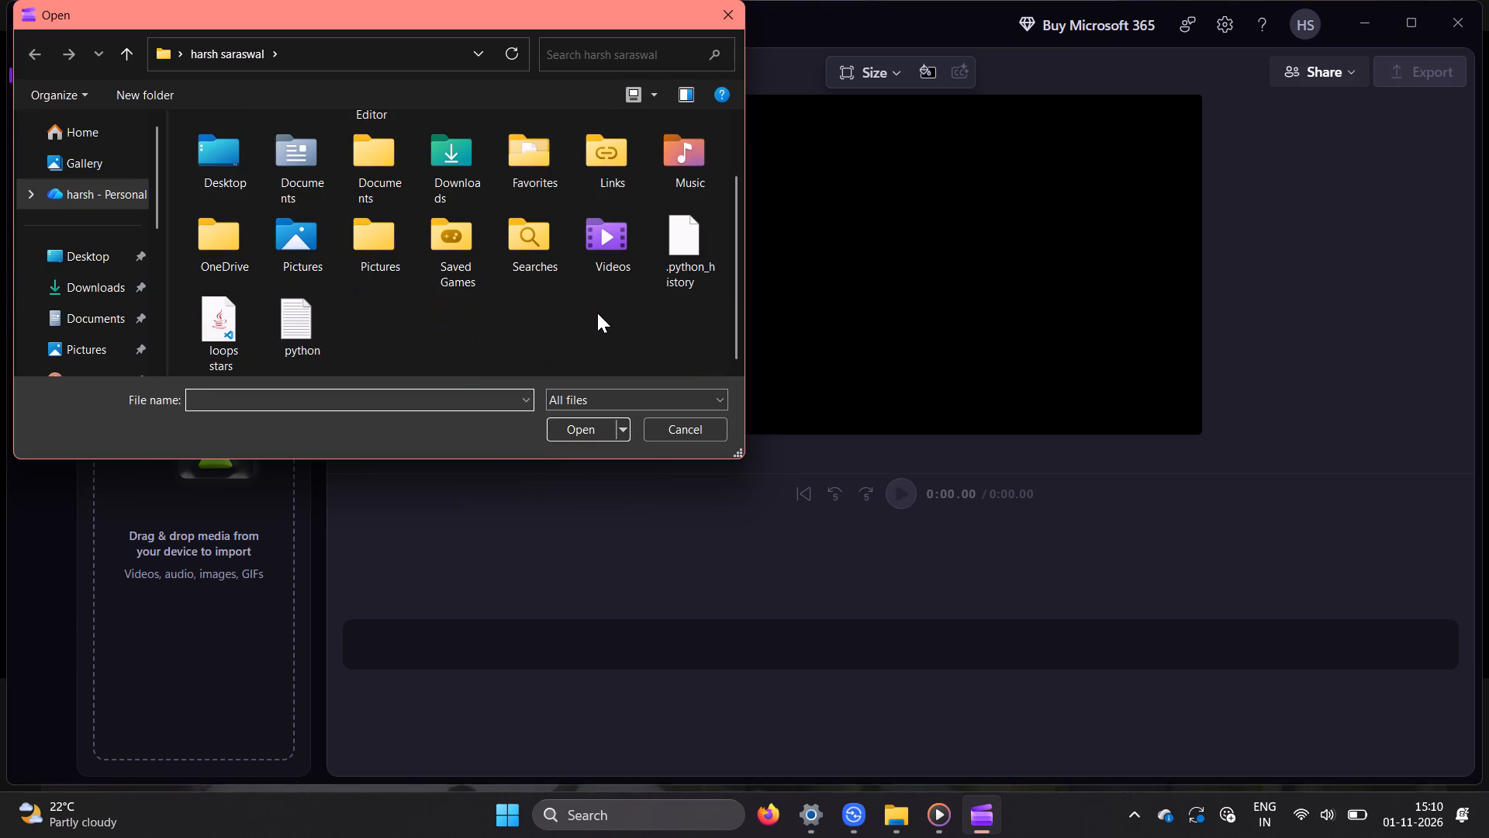
scroll(597, 313, "down", 1)
scroll(132, 319, "down", 2)
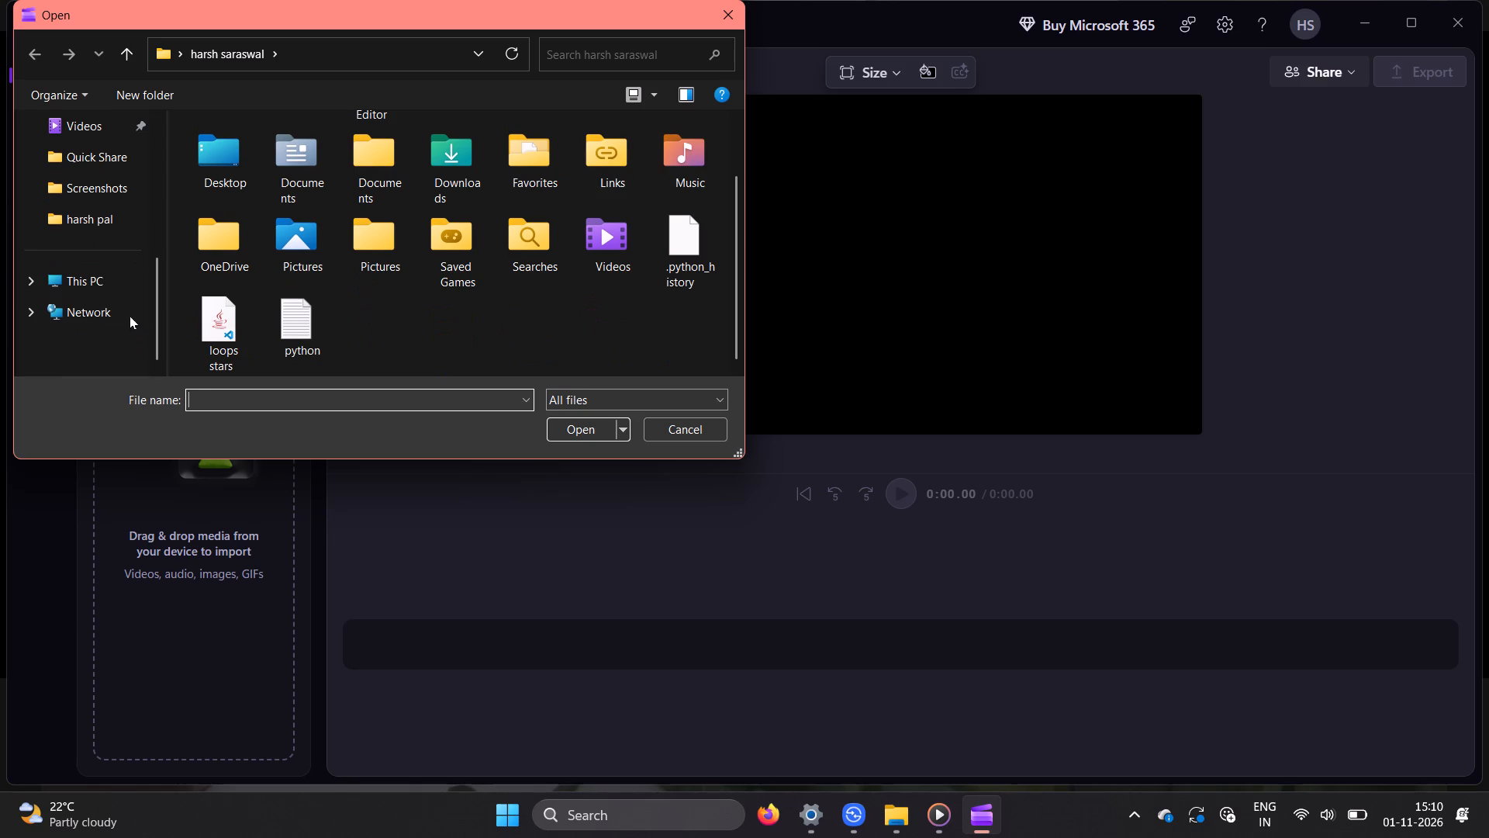
scroll(116, 207, "up", 1)
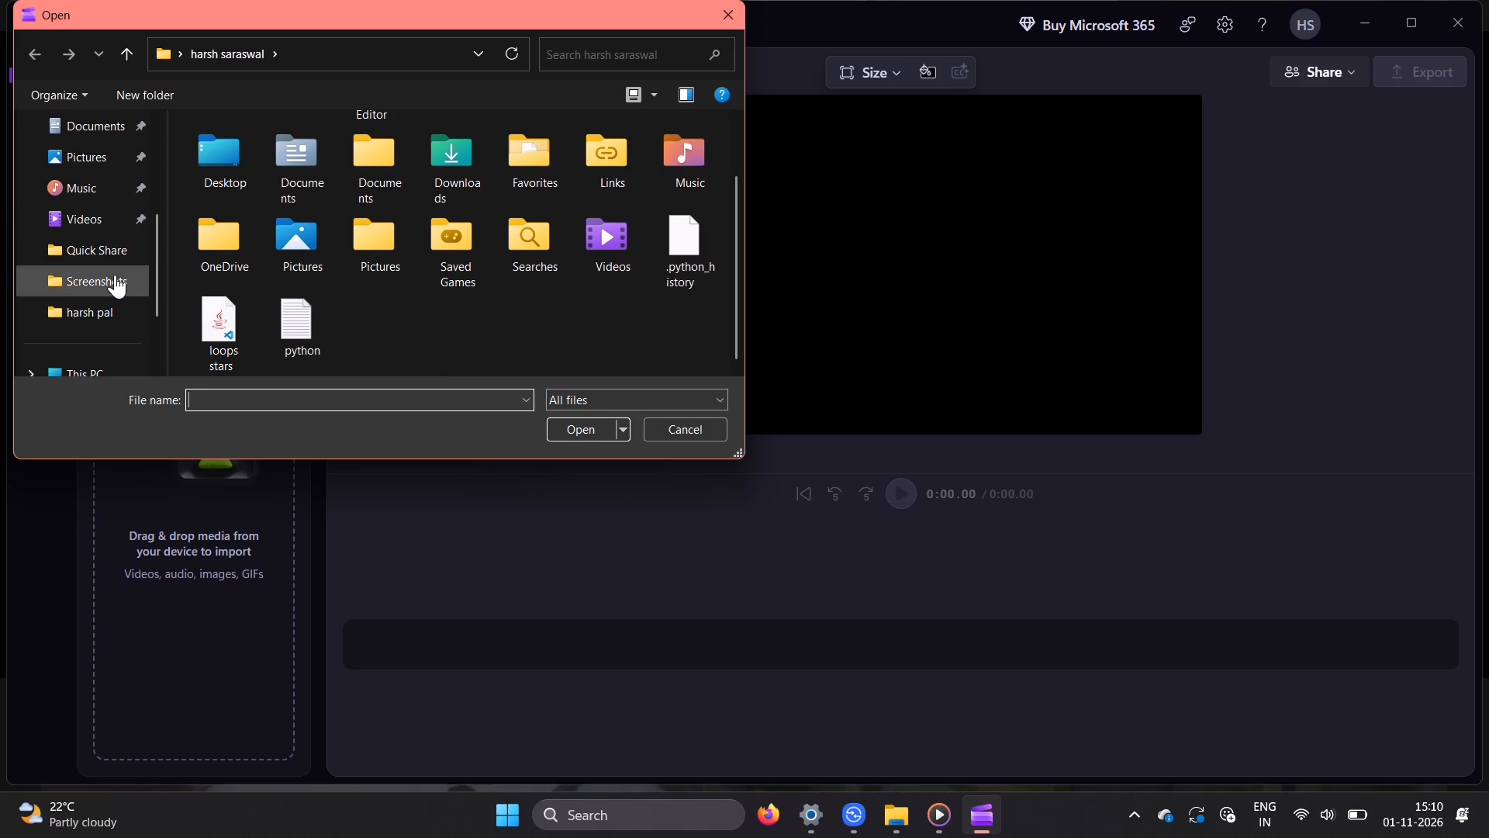
left_click(111, 237)
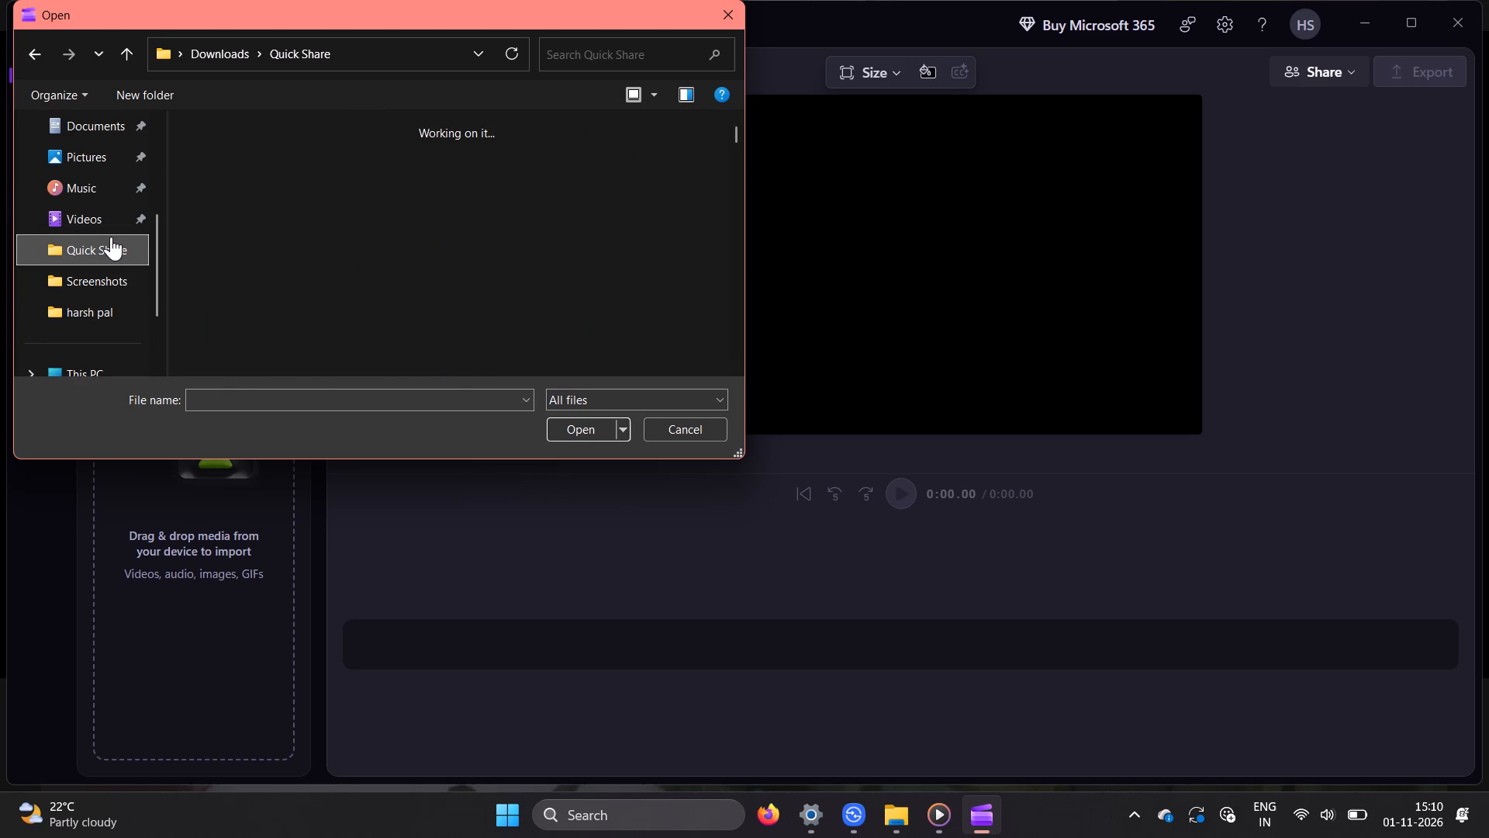
left_click(461, 190)
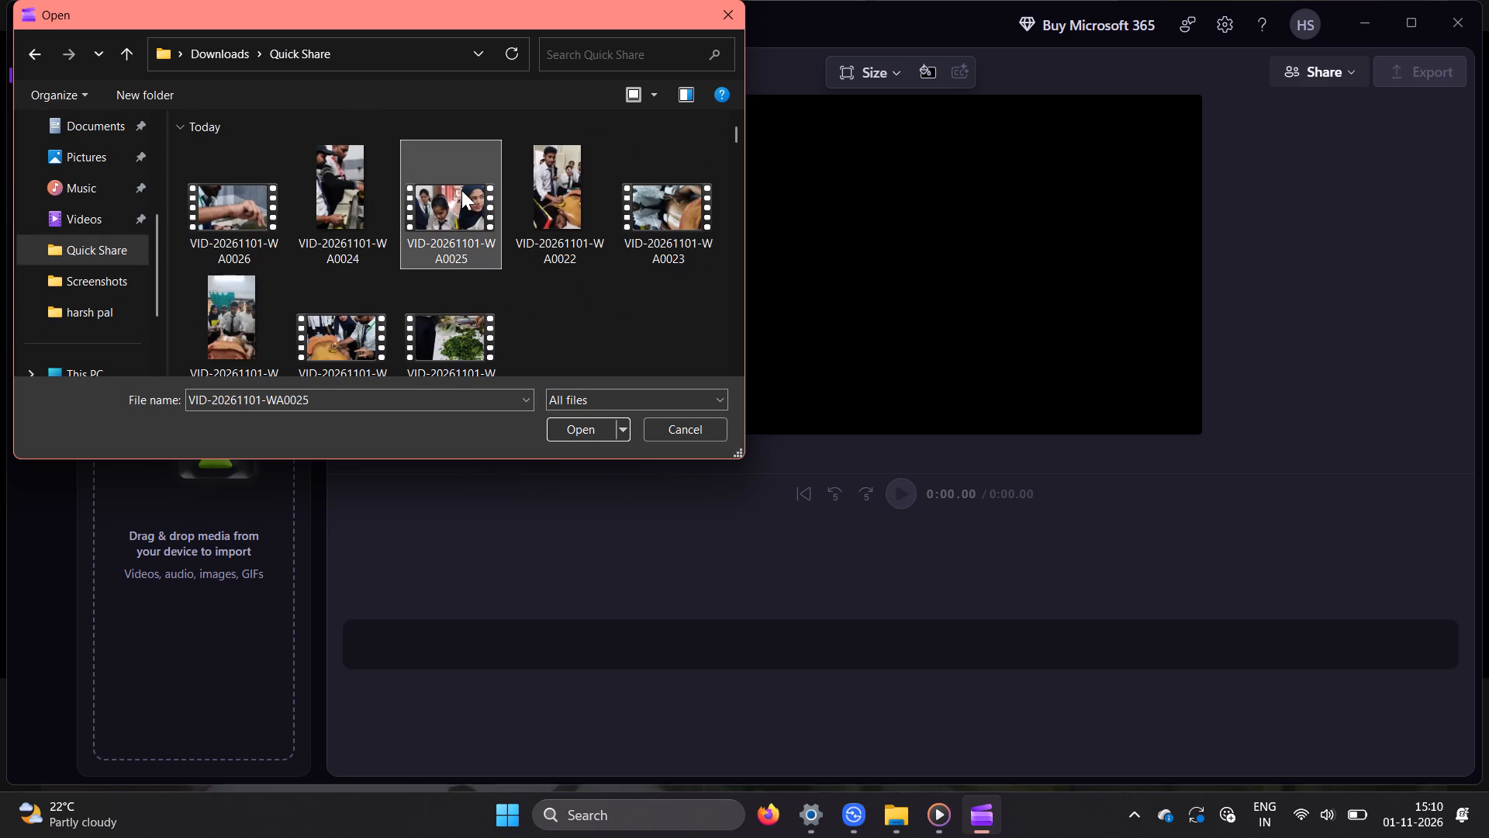
left_click(609, 426)
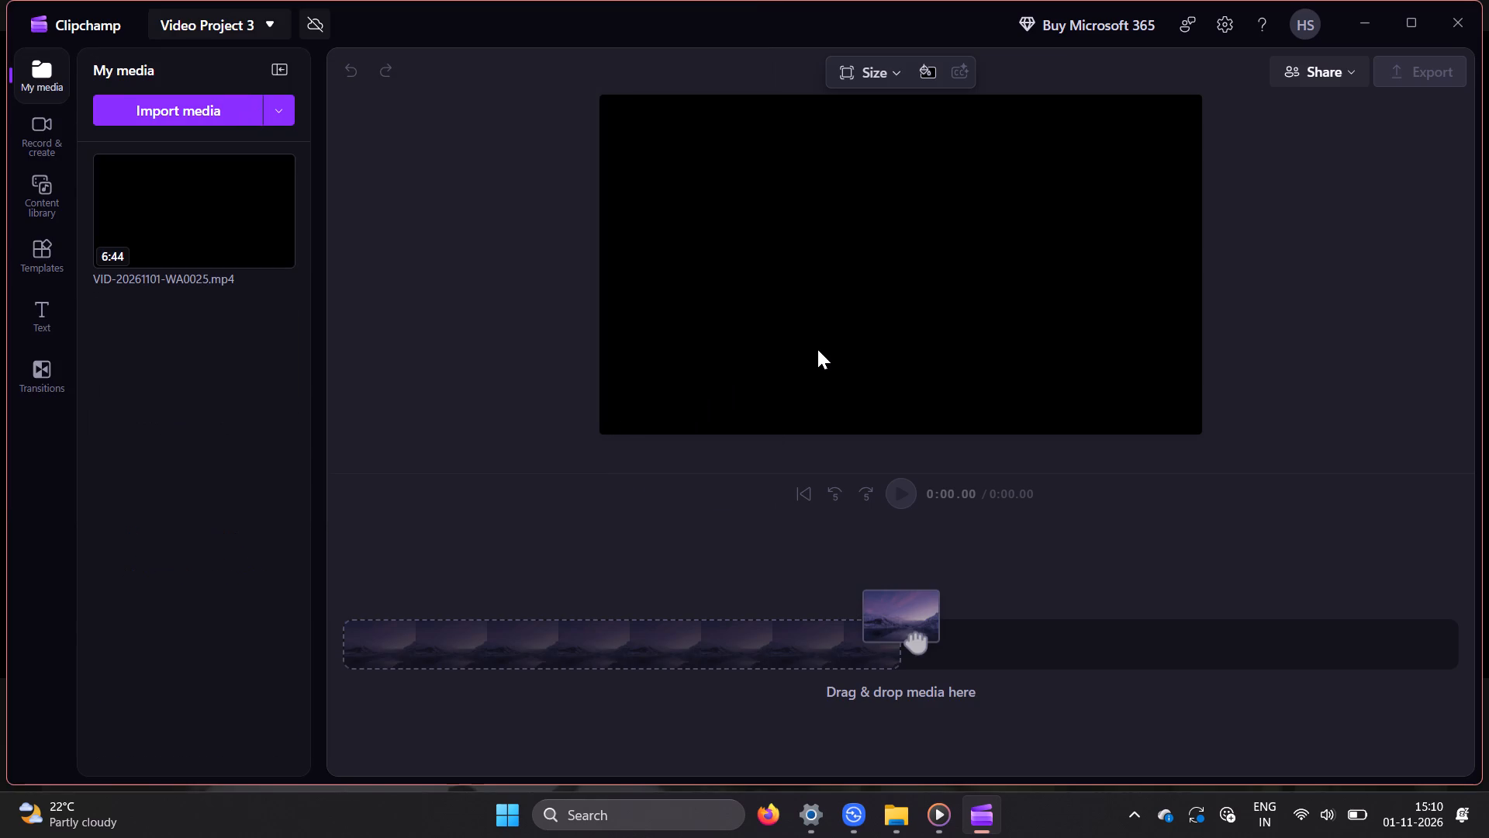
Import the video VID-20261101-WA0024 from the Quick Share folder into the project's media.
left_click(178, 110)
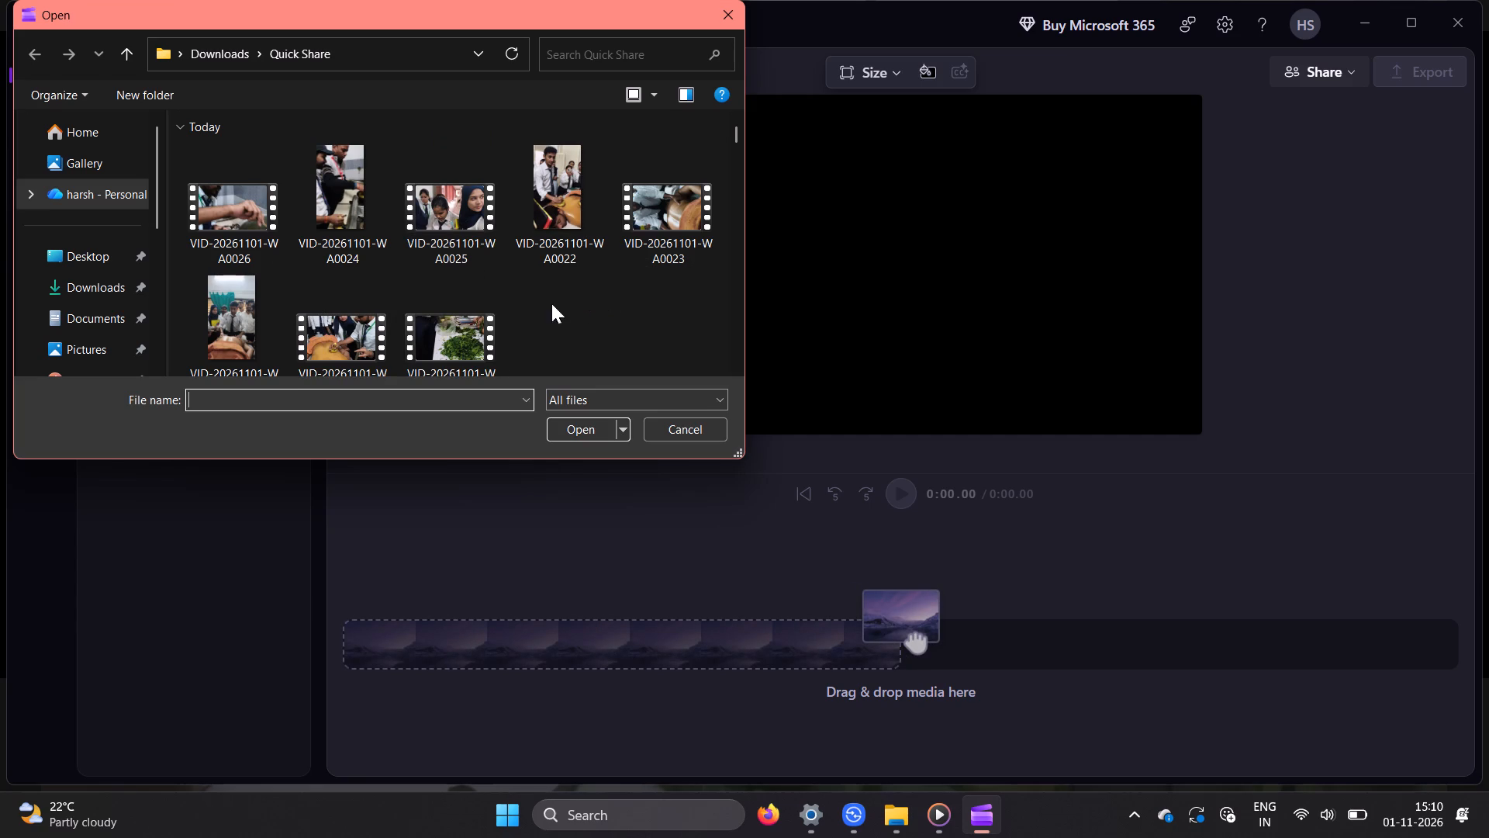
left_click(419, 389)
key("q")
key("BackSpace")
key("BackSpace")
key("q")
key("BackSpace")
left_click(318, 220)
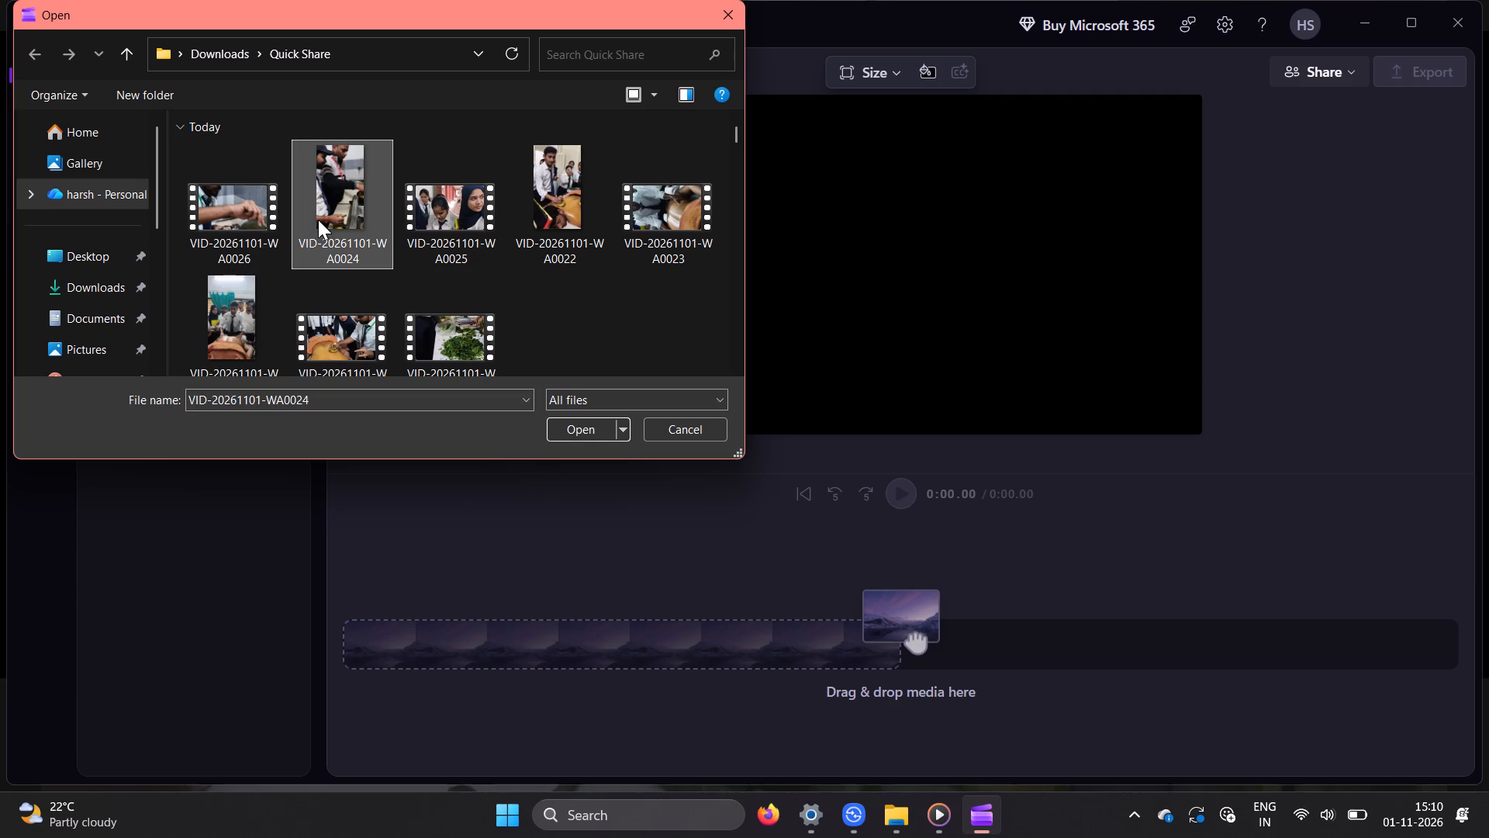
key("Return")
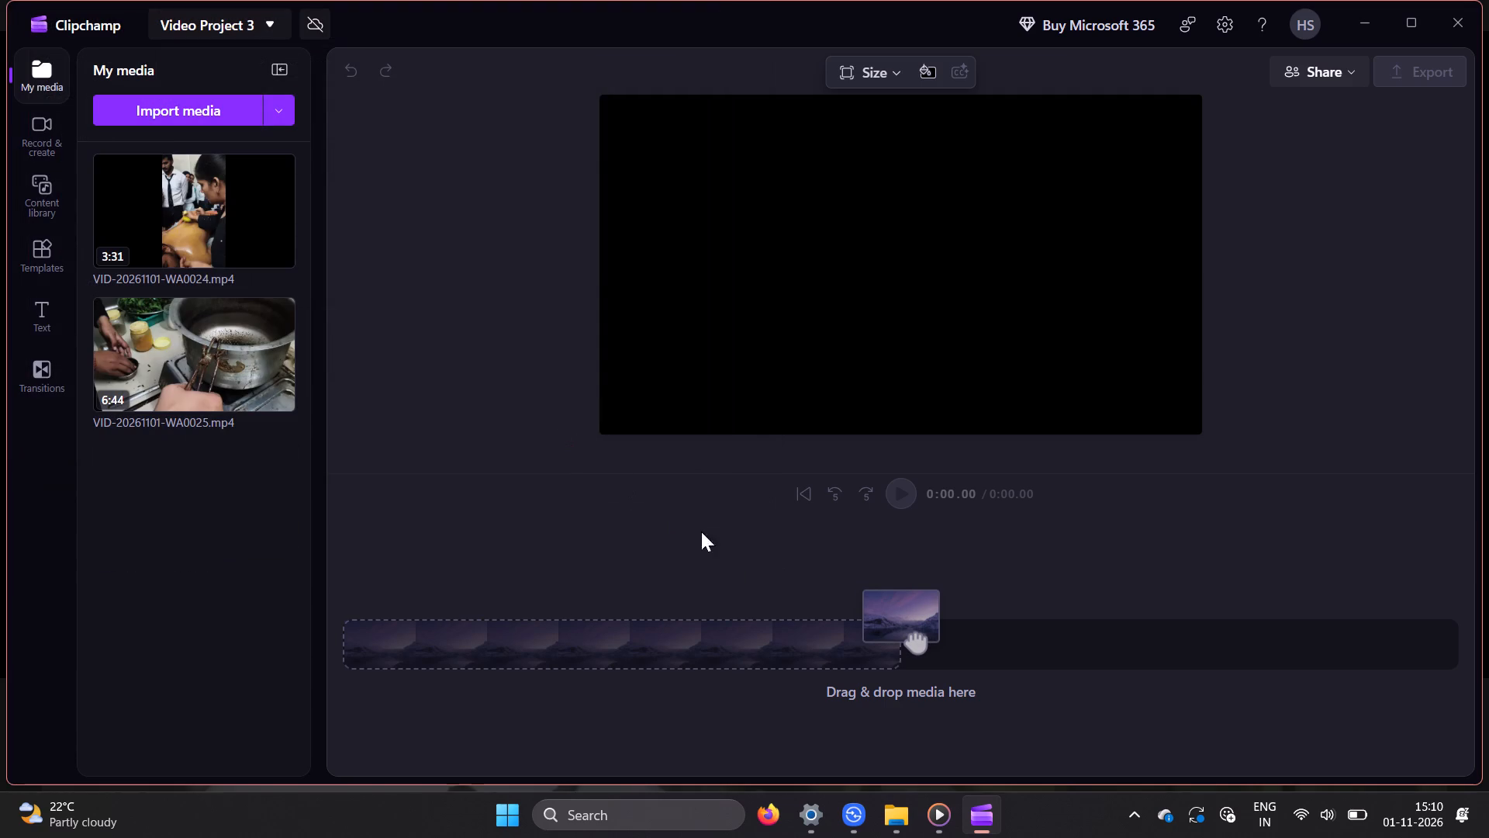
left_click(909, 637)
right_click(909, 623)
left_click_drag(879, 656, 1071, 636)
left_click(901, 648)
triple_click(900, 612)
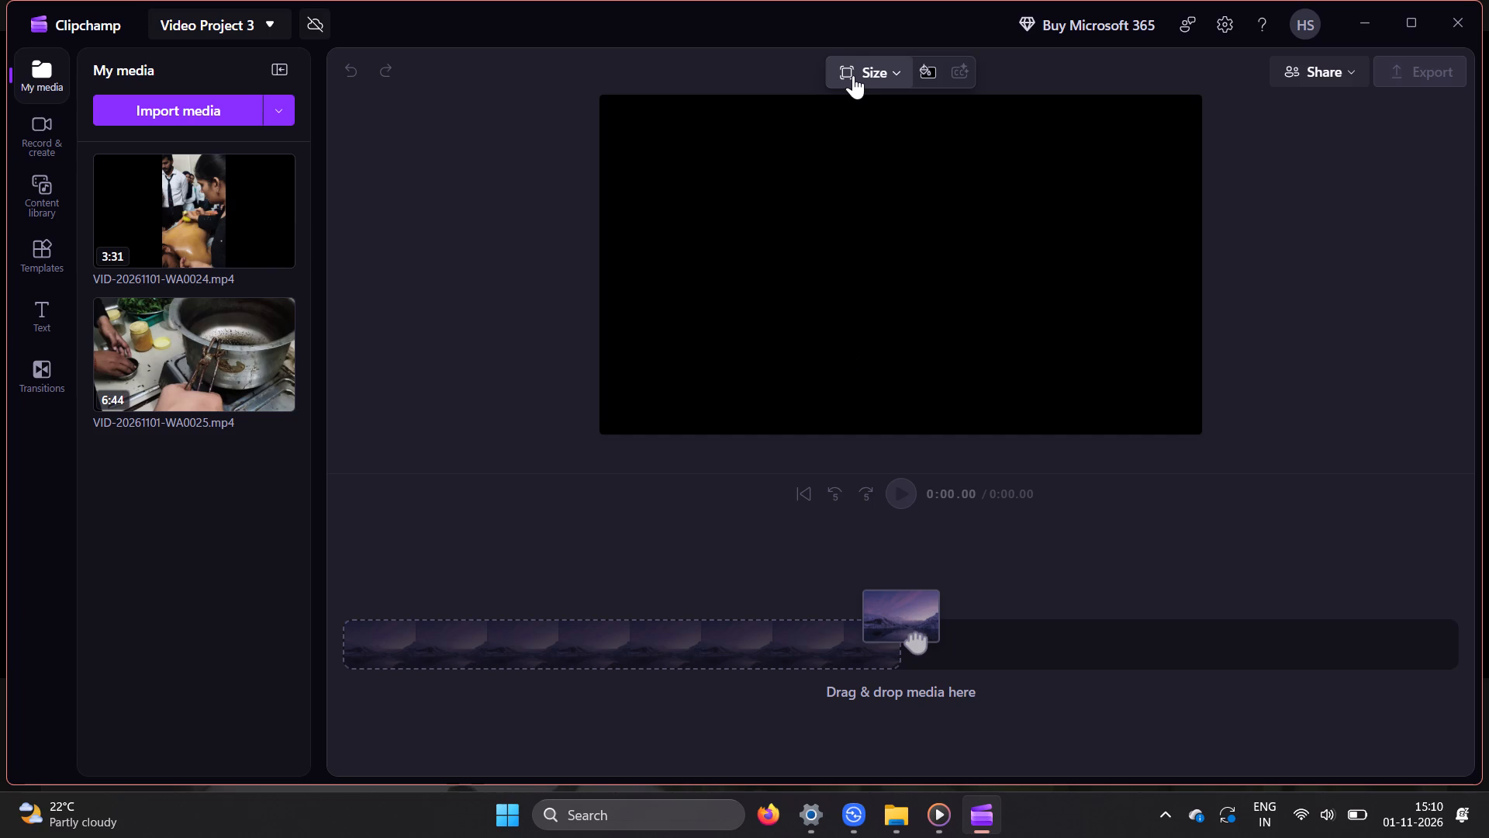
Import the video VID-20261101-WA0026 from the Quick Share folder into the project's media.
left_click(239, 102)
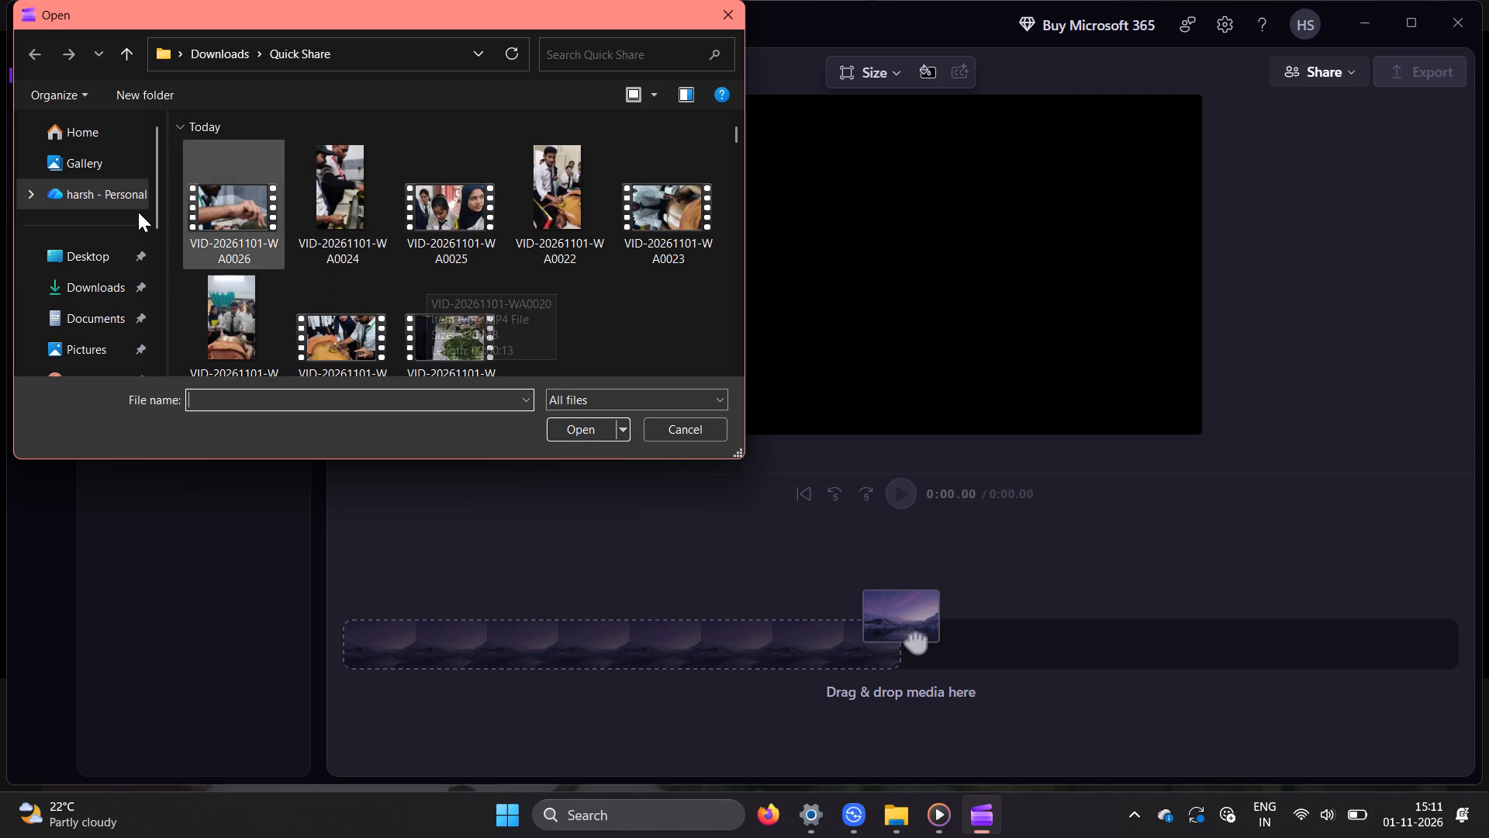
left_click(199, 235)
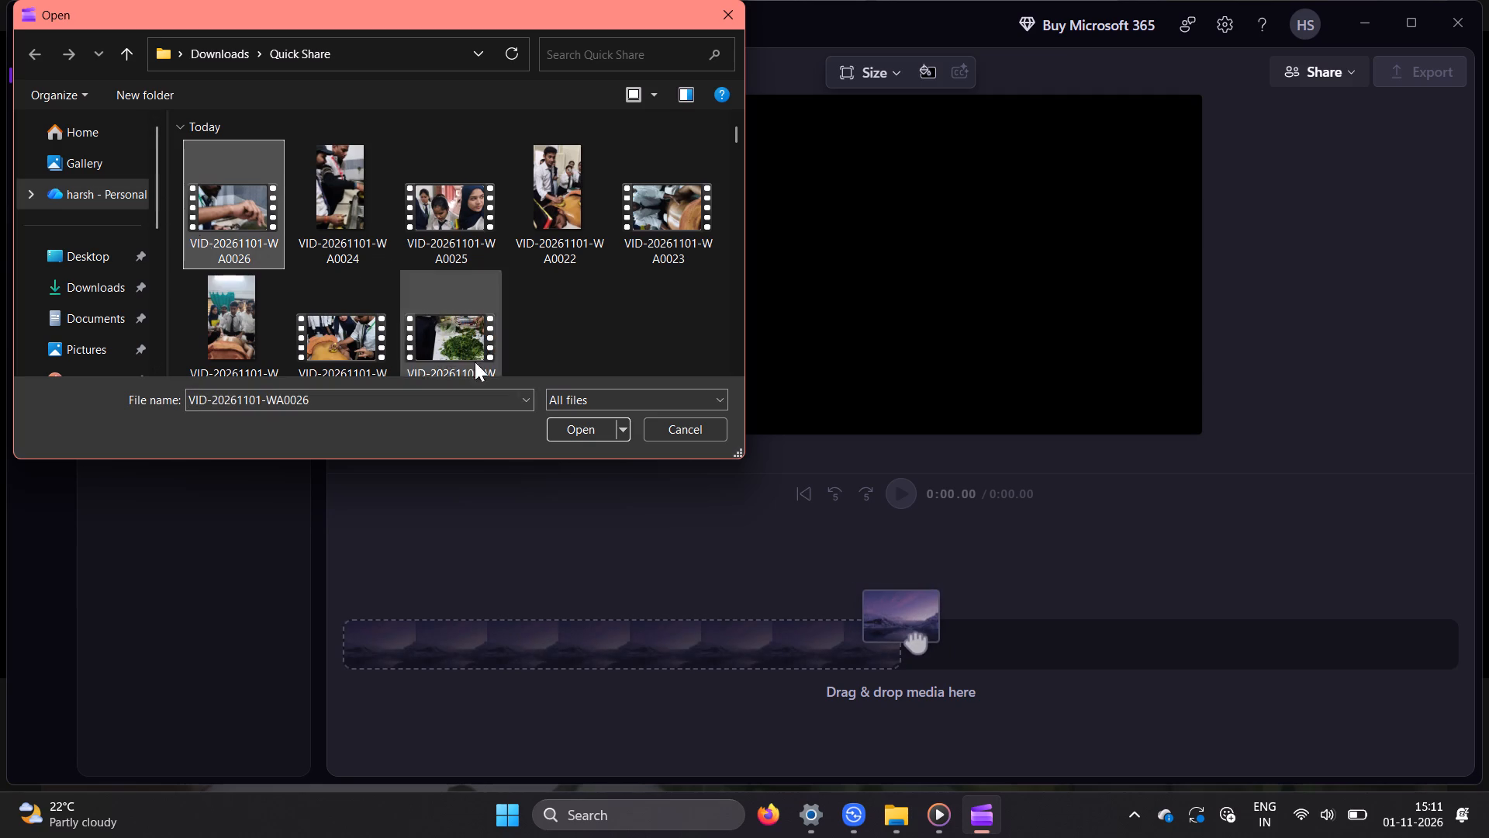
key("Return")
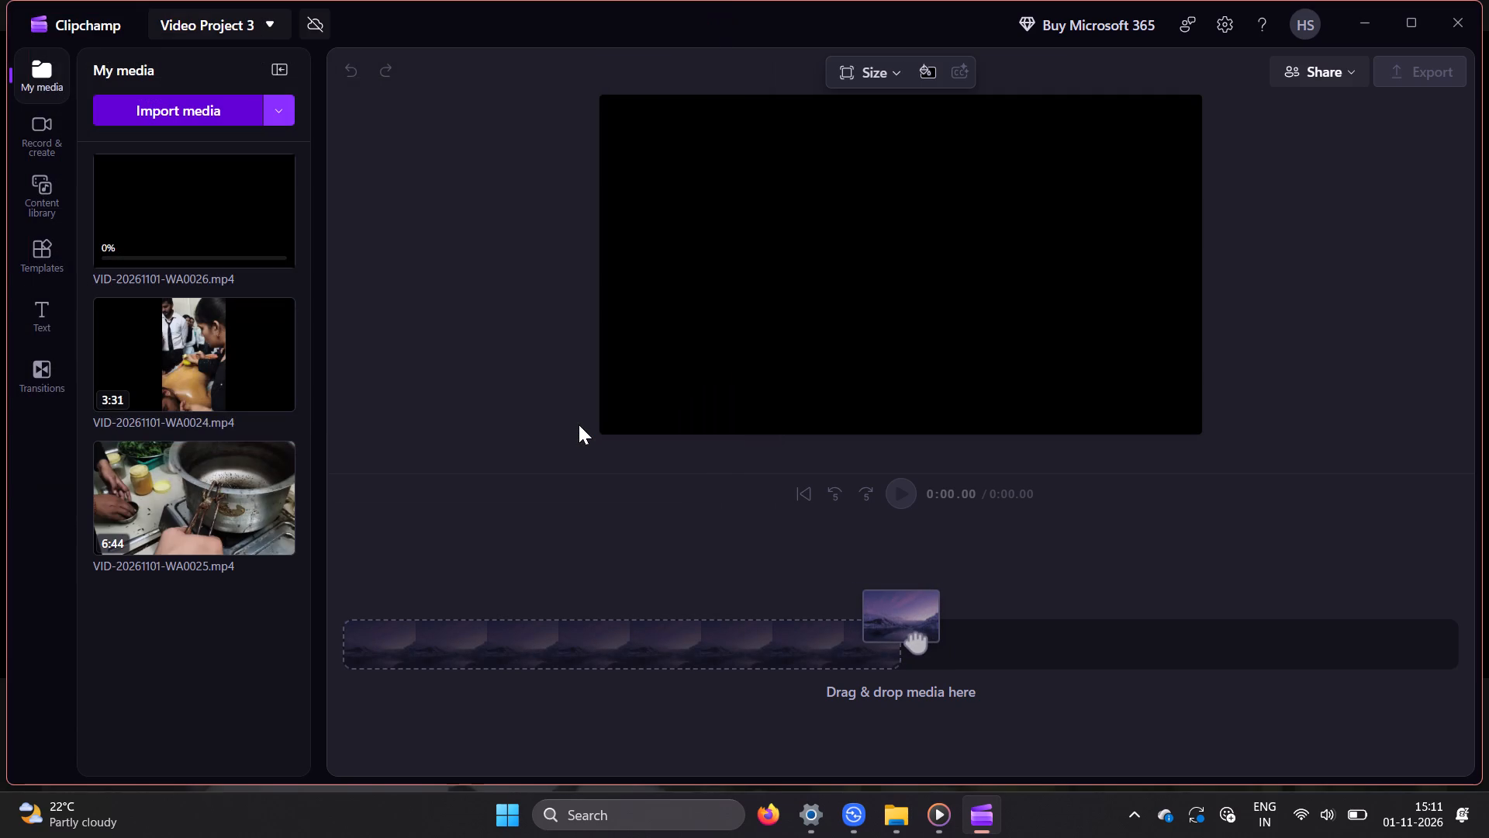
Import the video VID-20261101-WA0021 from the Quick Share folder into the project's media.
left_click(198, 107)
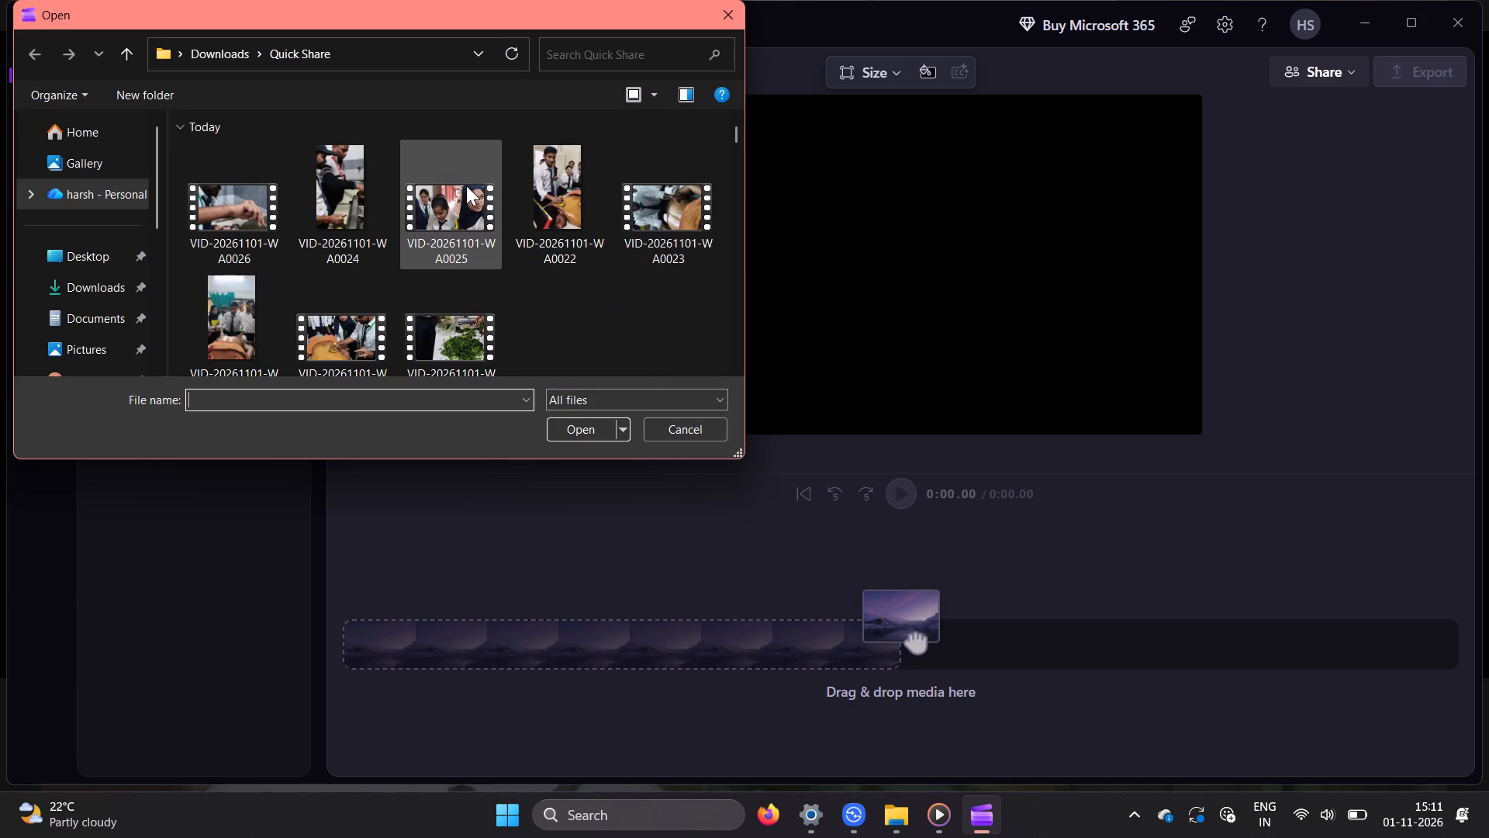
left_click(261, 303)
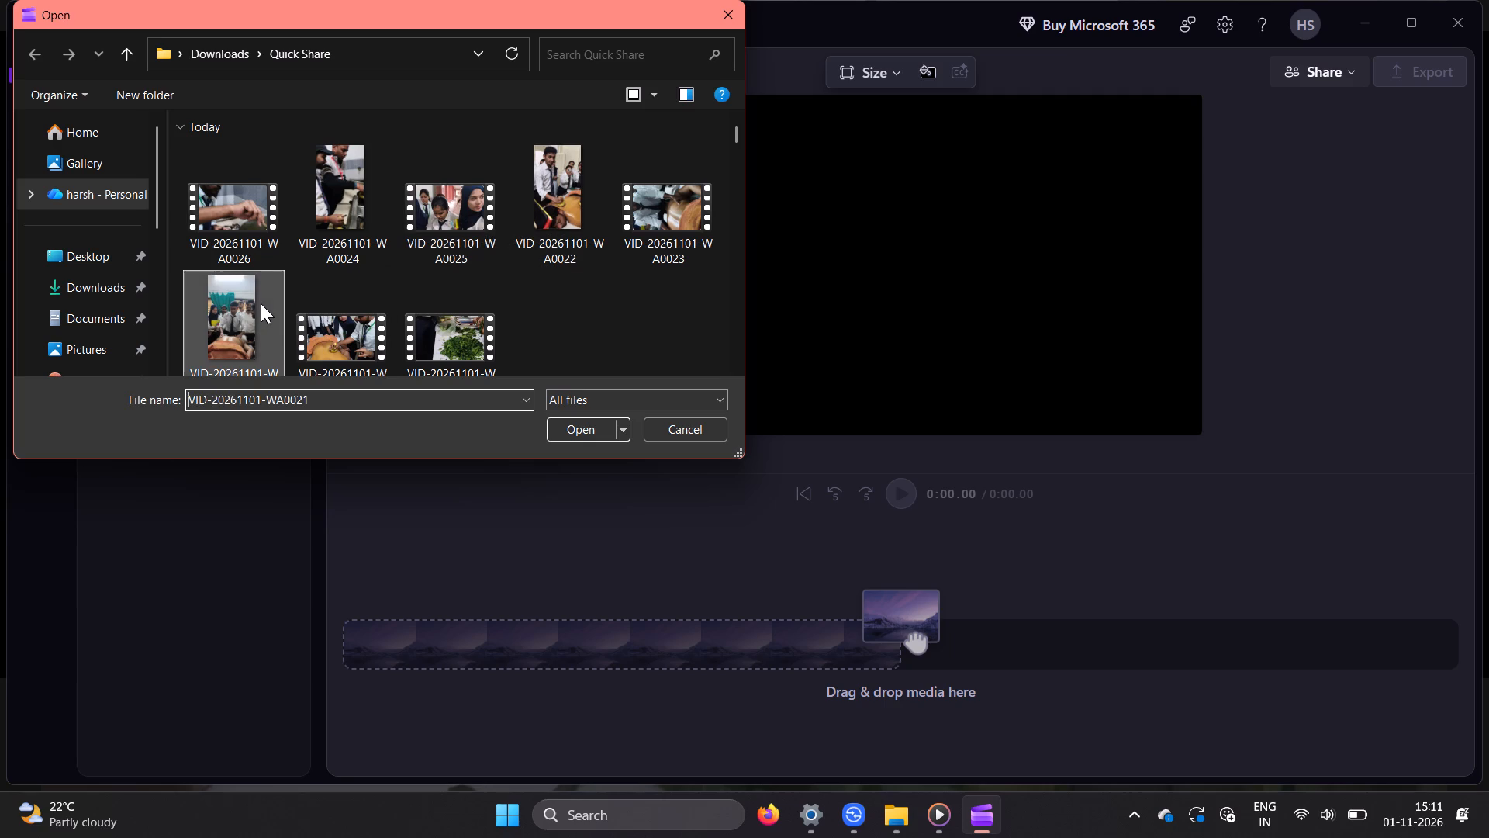
key("Return")
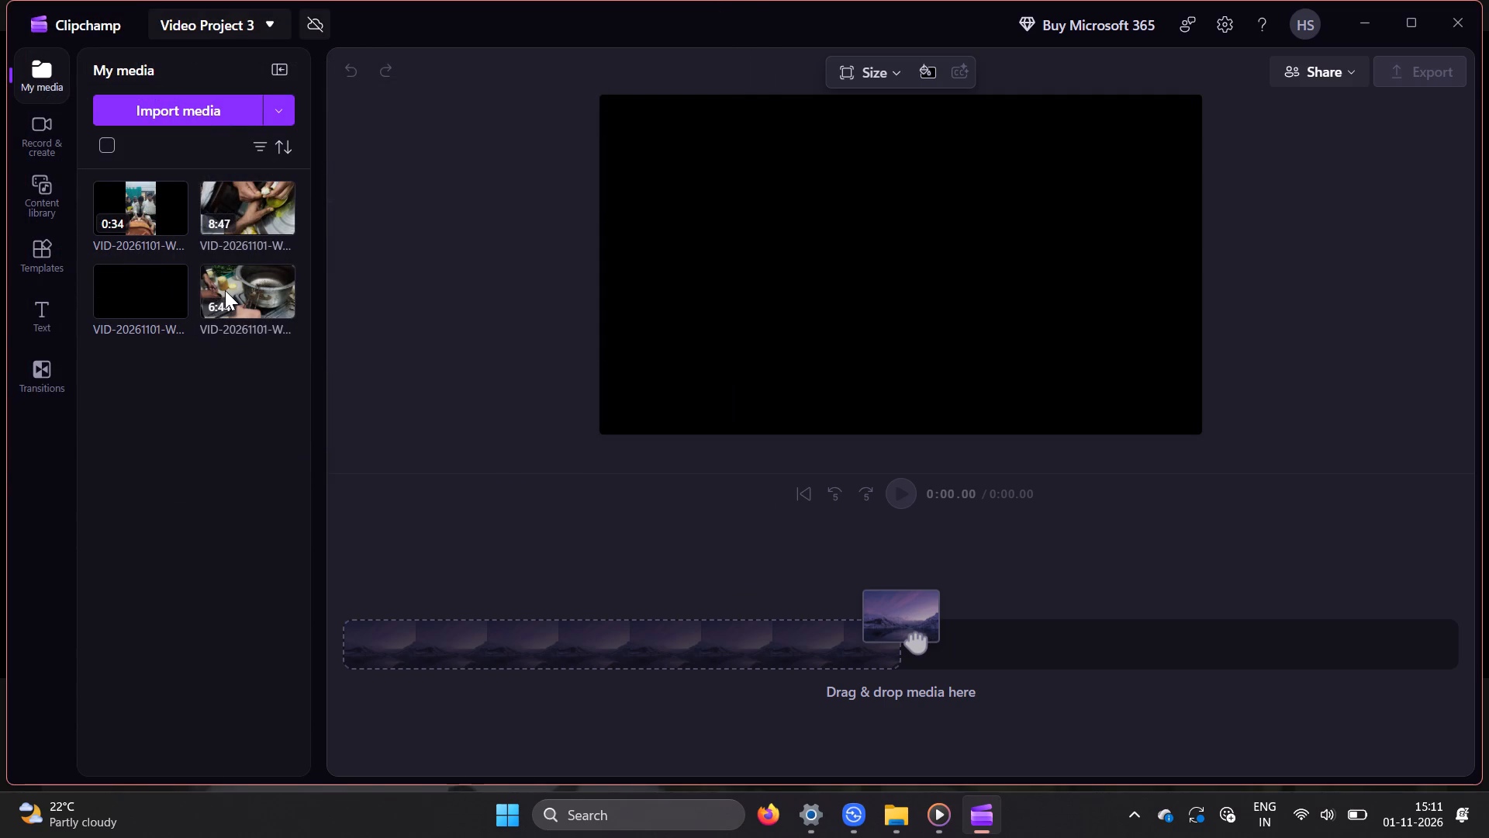
Add the 6:44 clip VID-20261101-WA0025 to the timeline and dismiss the video upscaling tip.
left_click_drag(225, 290, 544, 549)
left_click_drag(251, 282, 458, 626)
left_click_drag(244, 292, 496, 611)
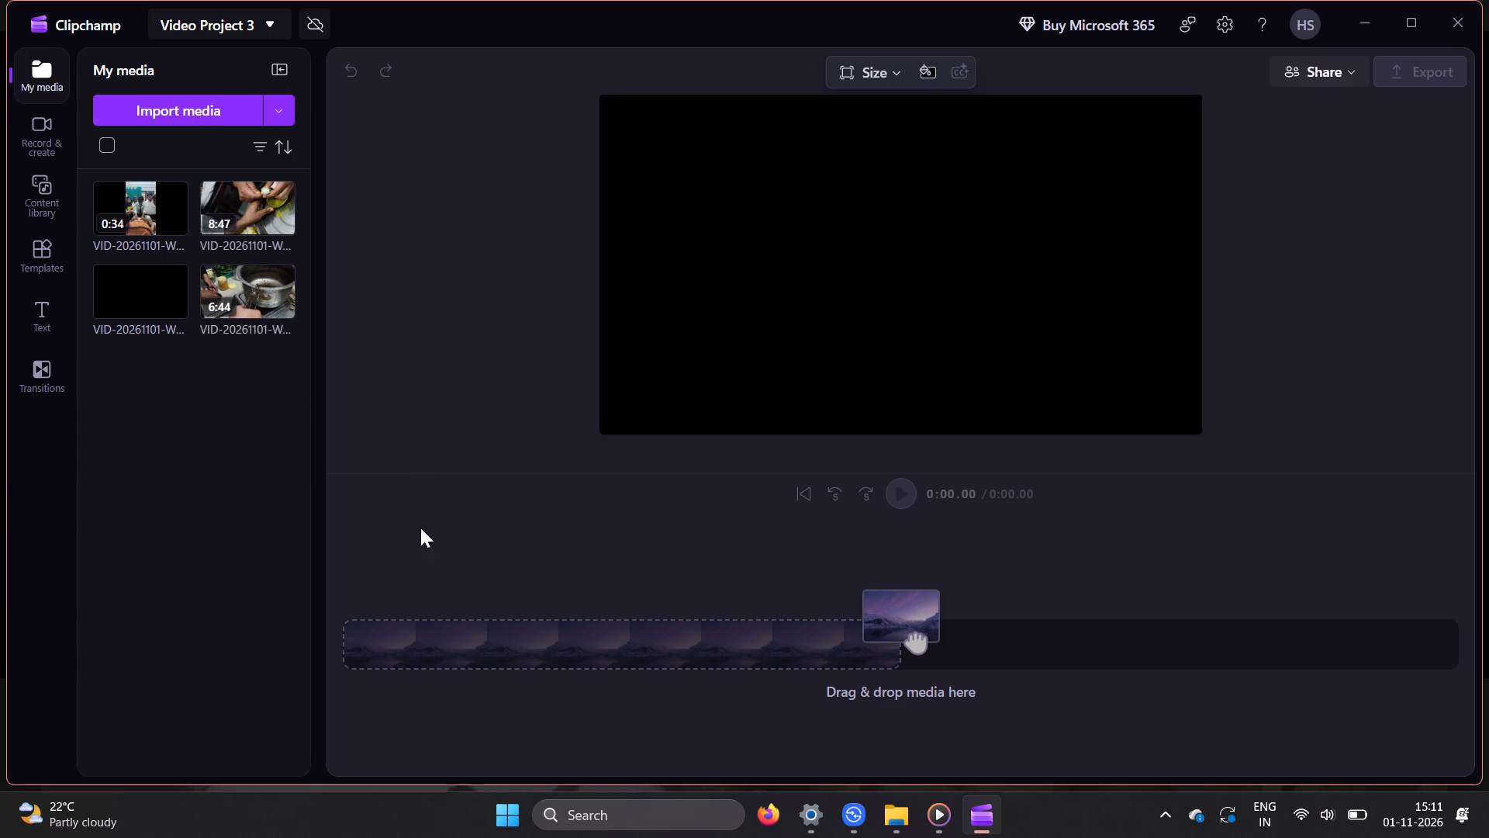
left_click_drag(244, 299, 399, 630)
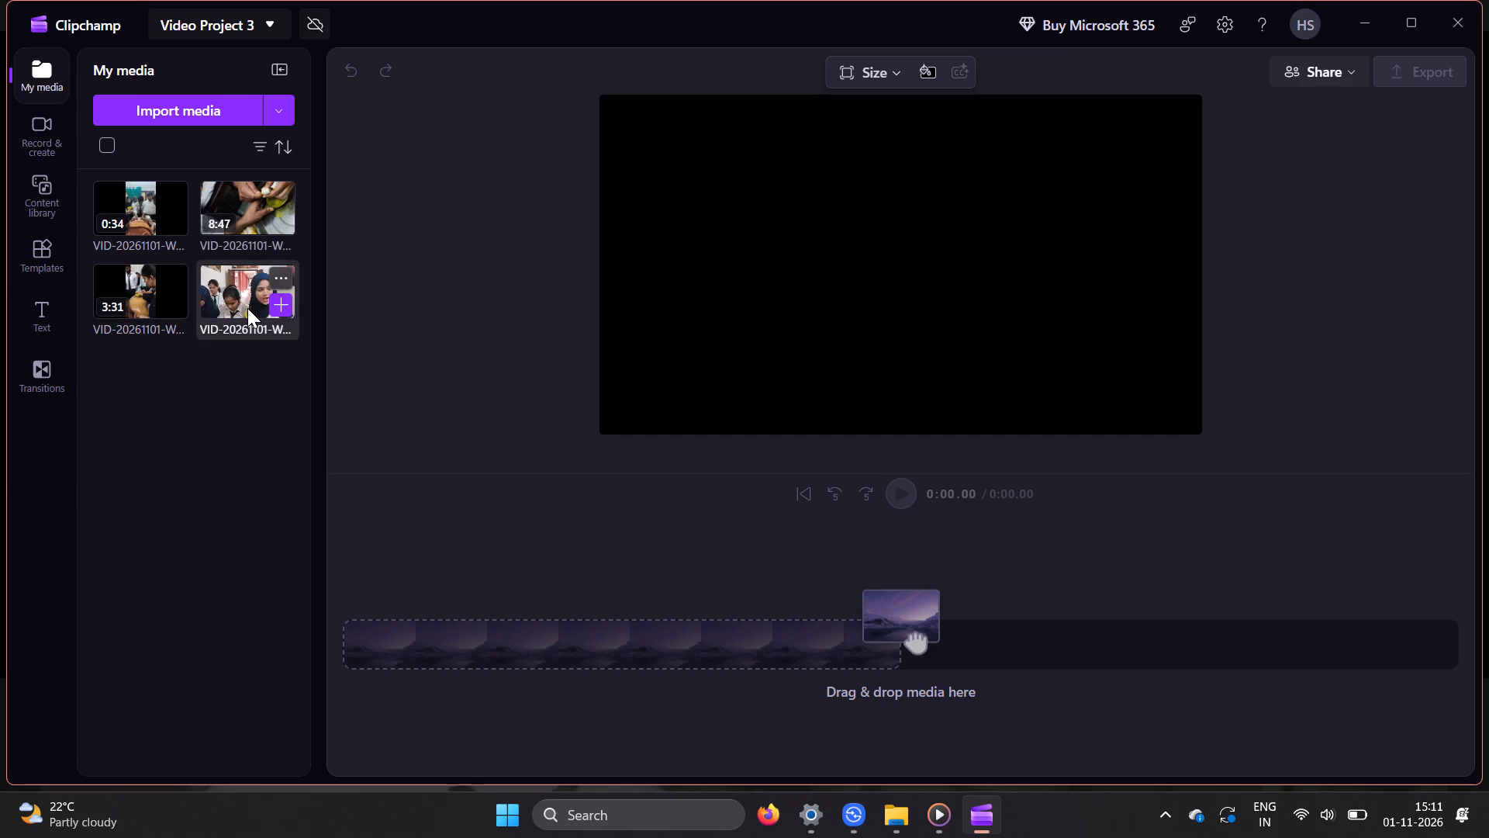
left_click(282, 305)
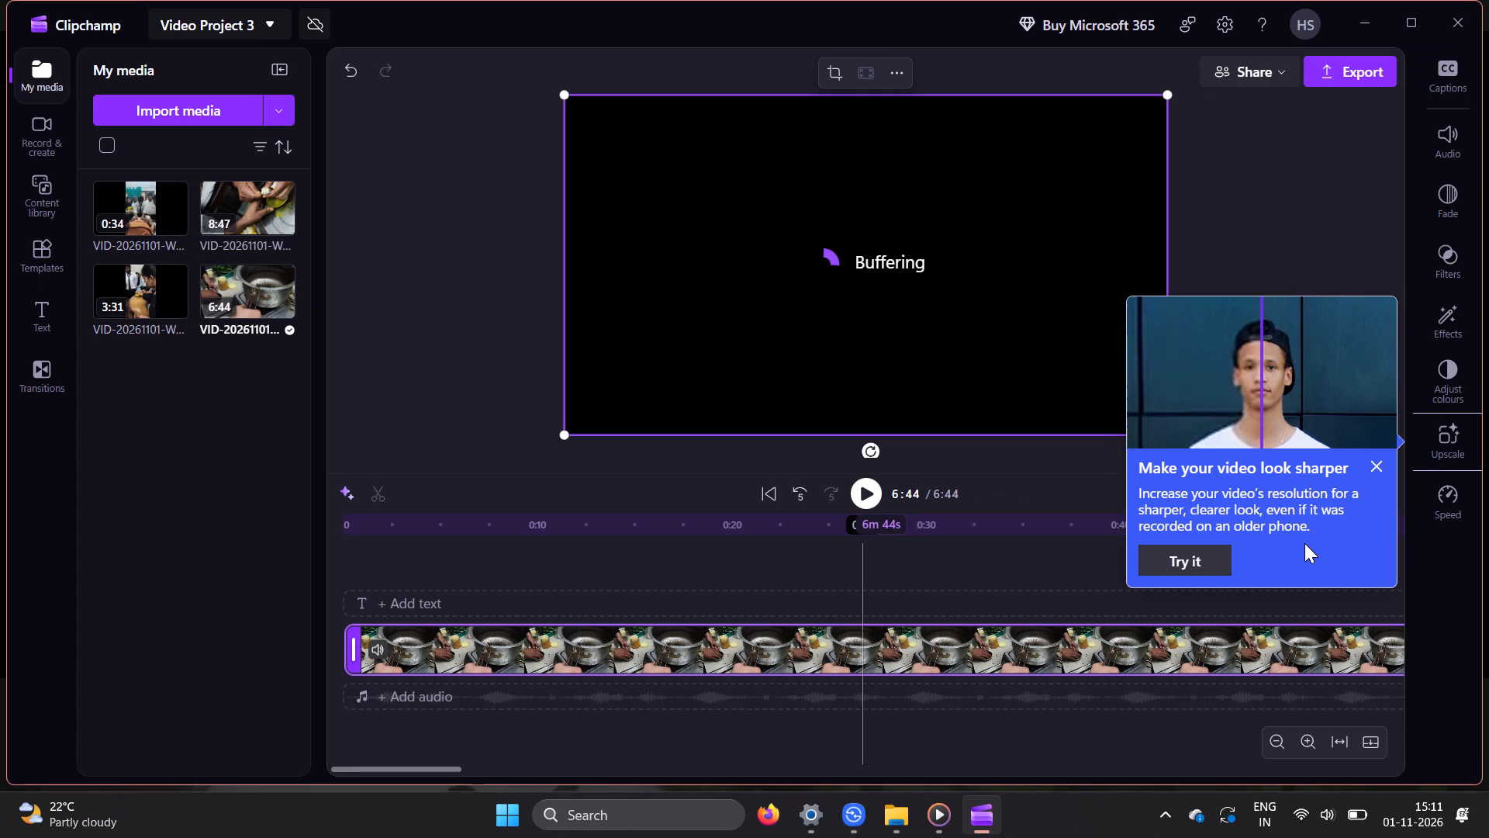
left_click(1378, 465)
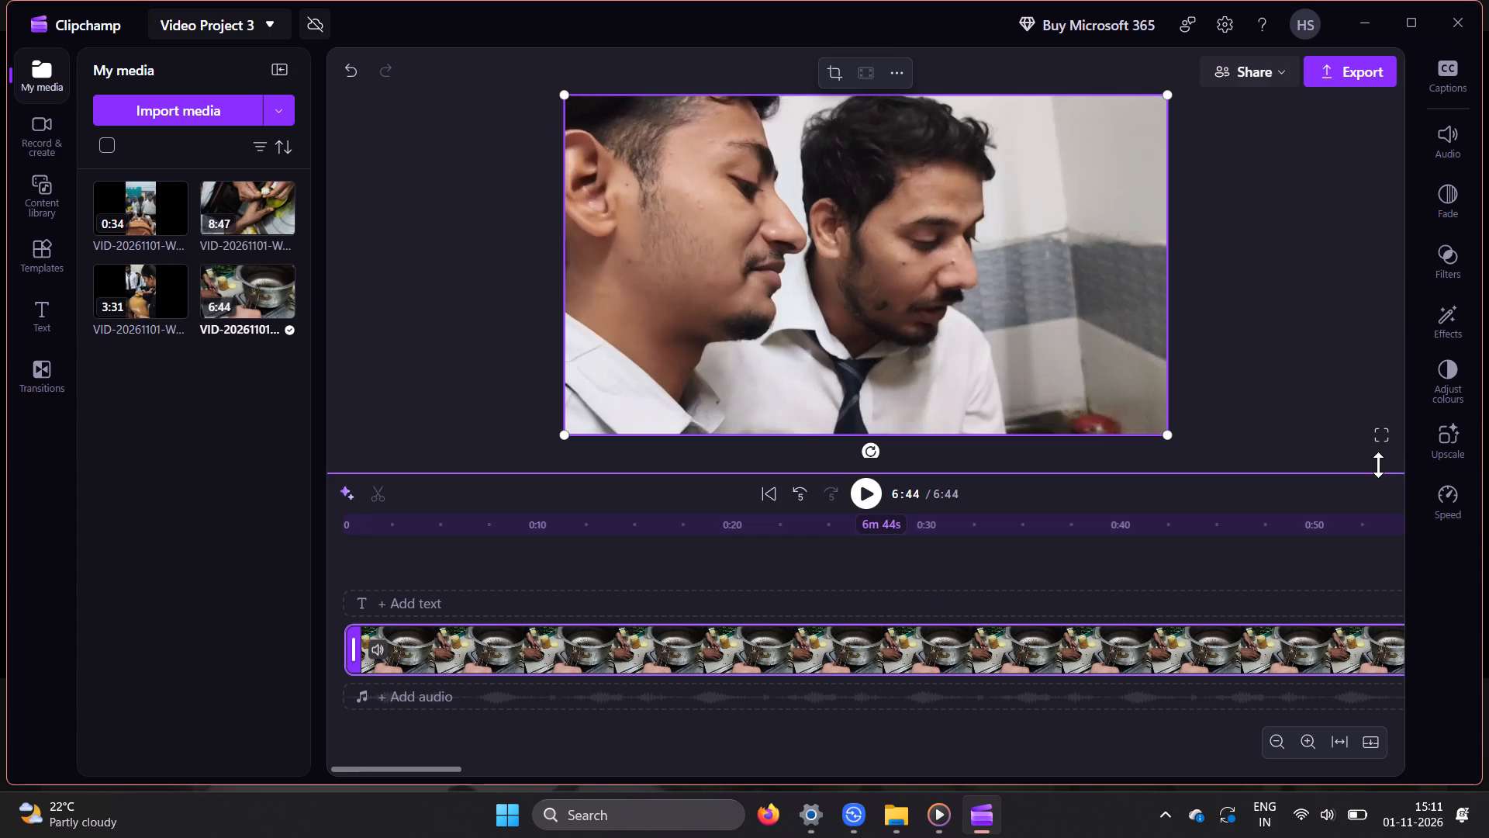
Play the timeline clip in the preview and open the video effects for it.
left_click(863, 500)
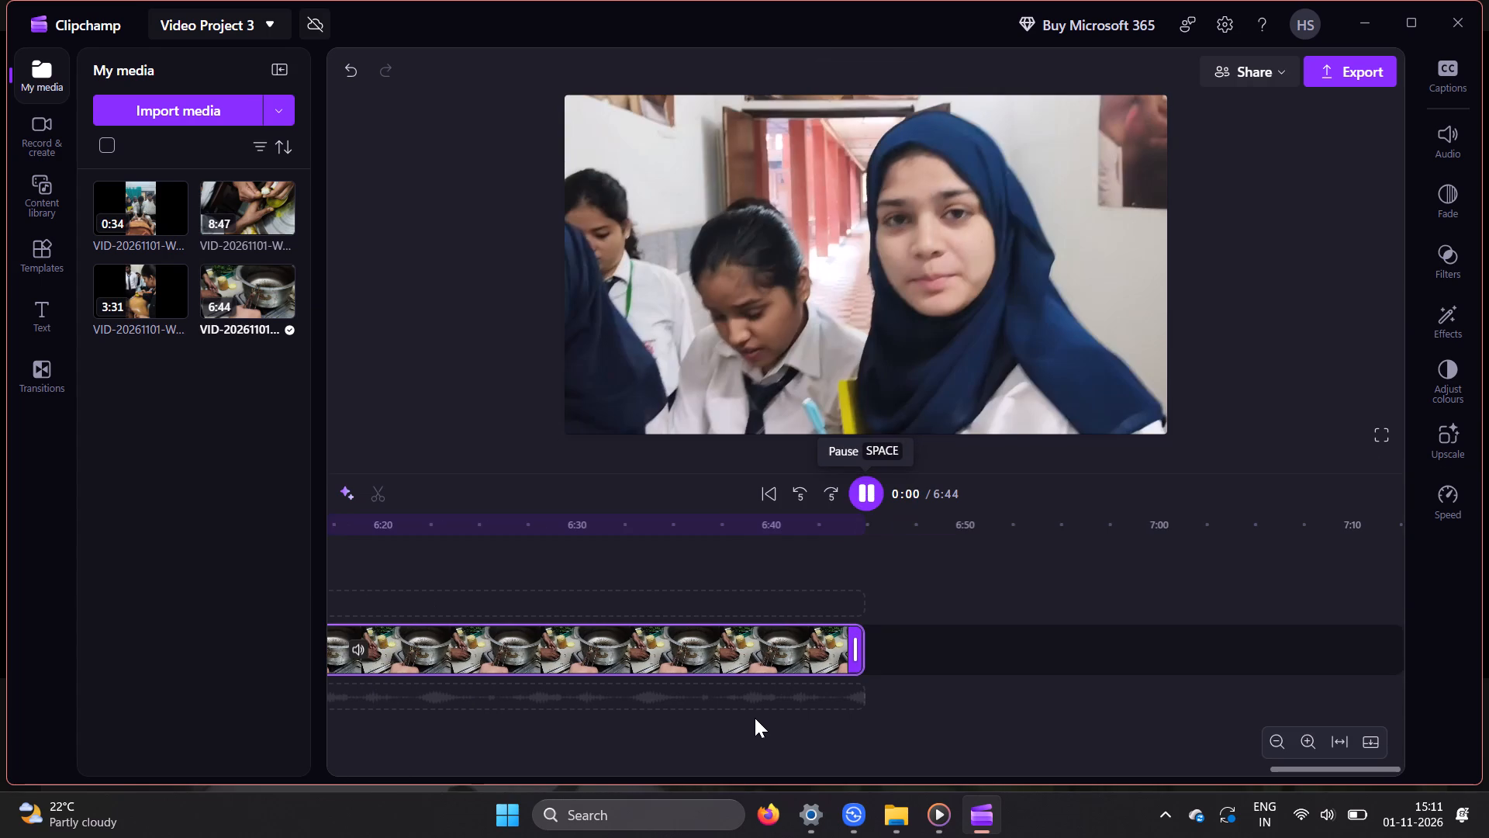
left_click(1000, 616)
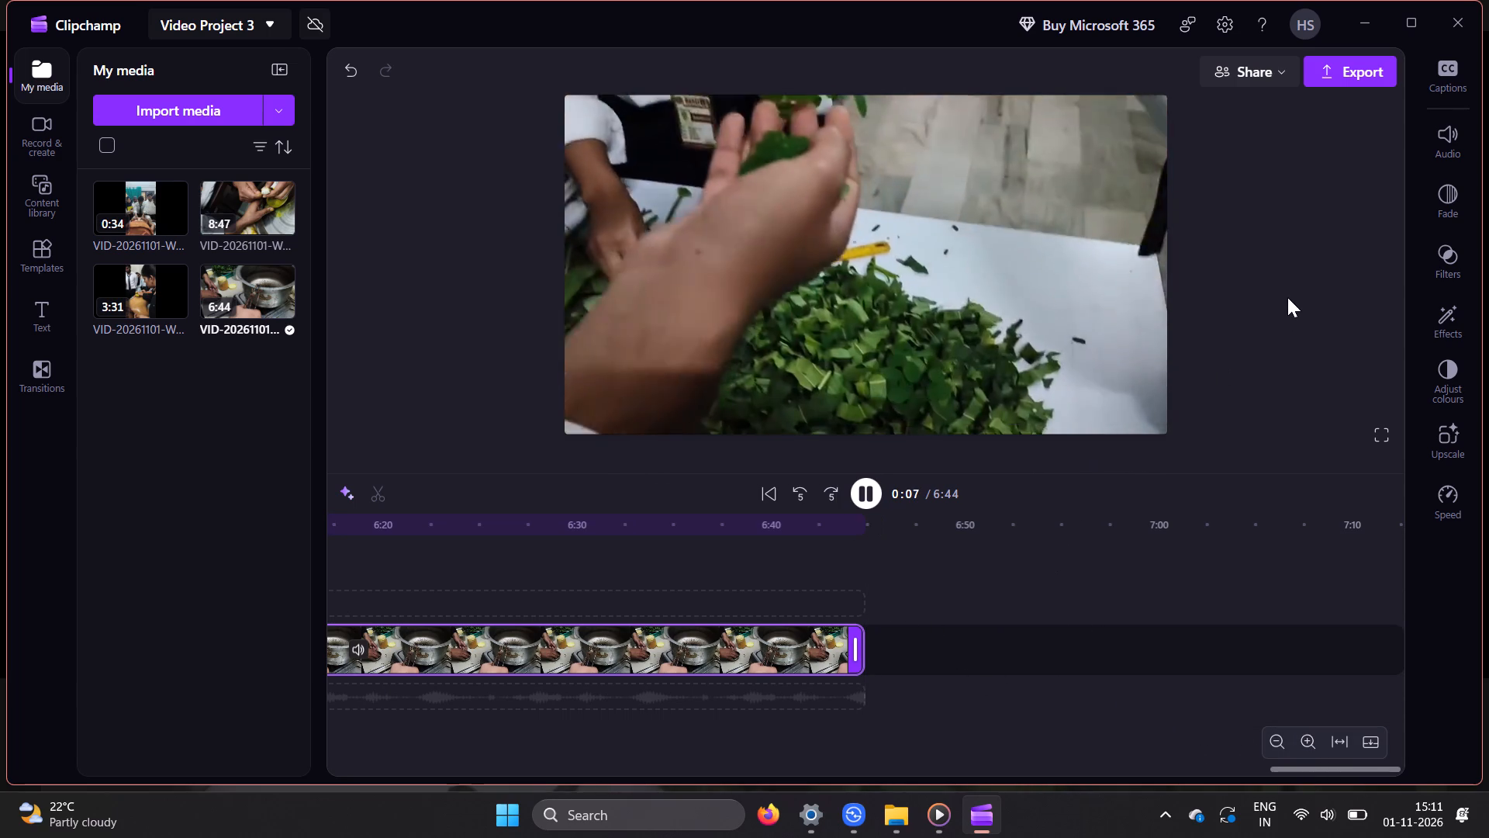
left_click(1453, 316)
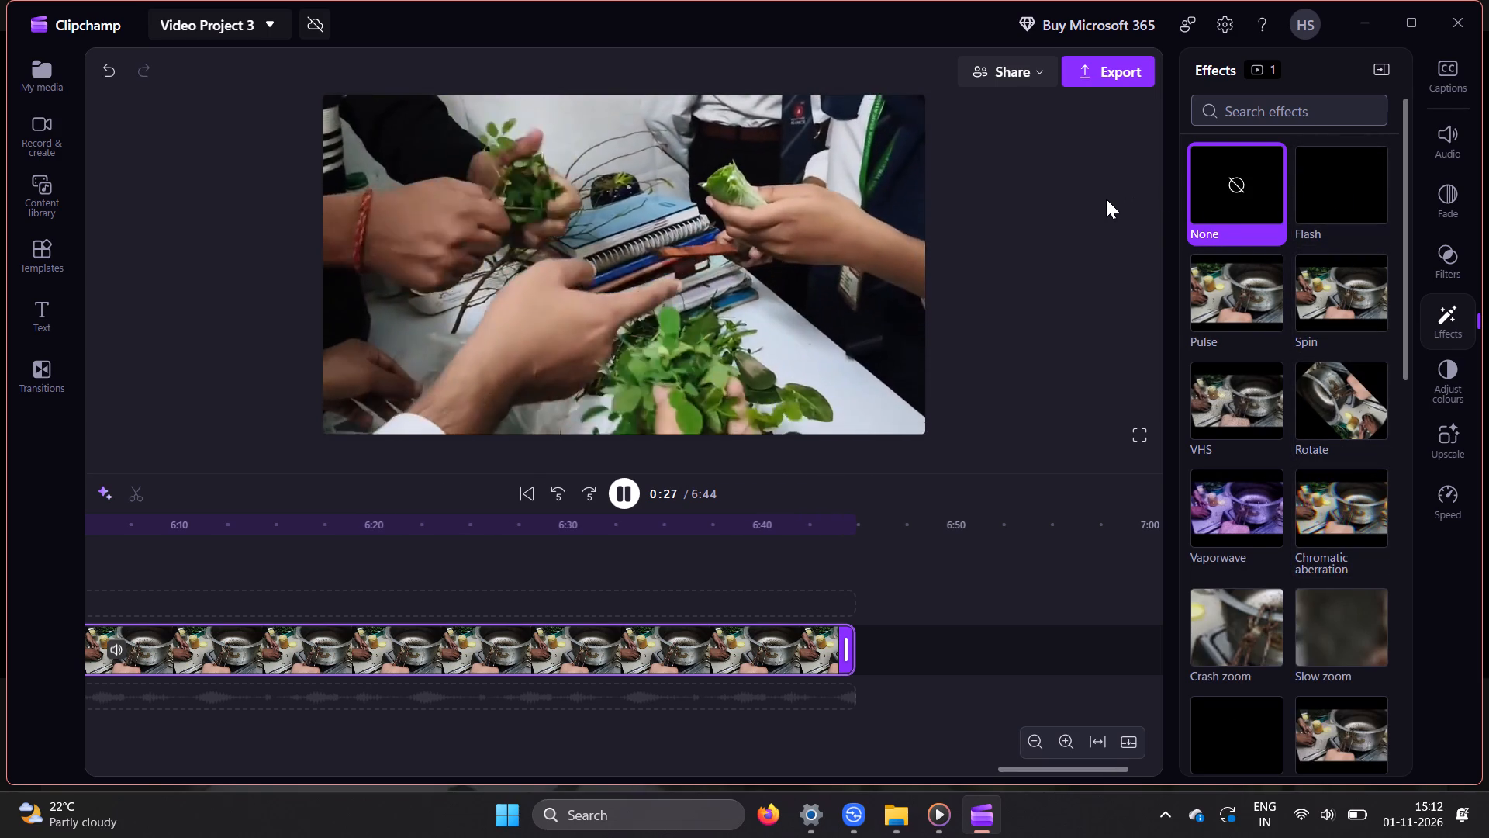
Close the Clipchamp editor.
left_click(1106, 199)
left_click(1449, 31)
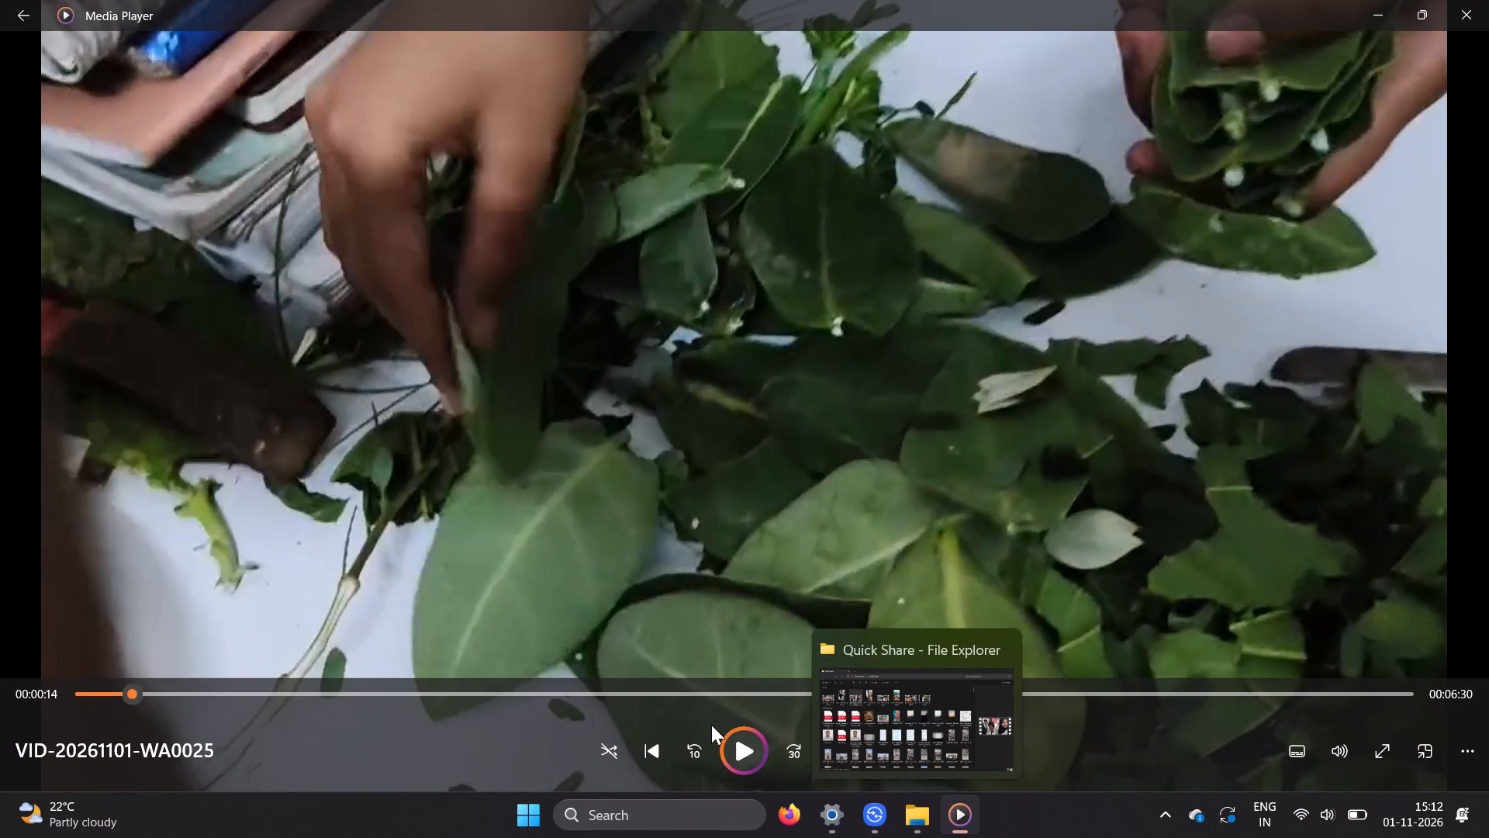
Find Microsoft Clipchamp through Windows search and launch it again.
left_click(664, 816)
type("kur")
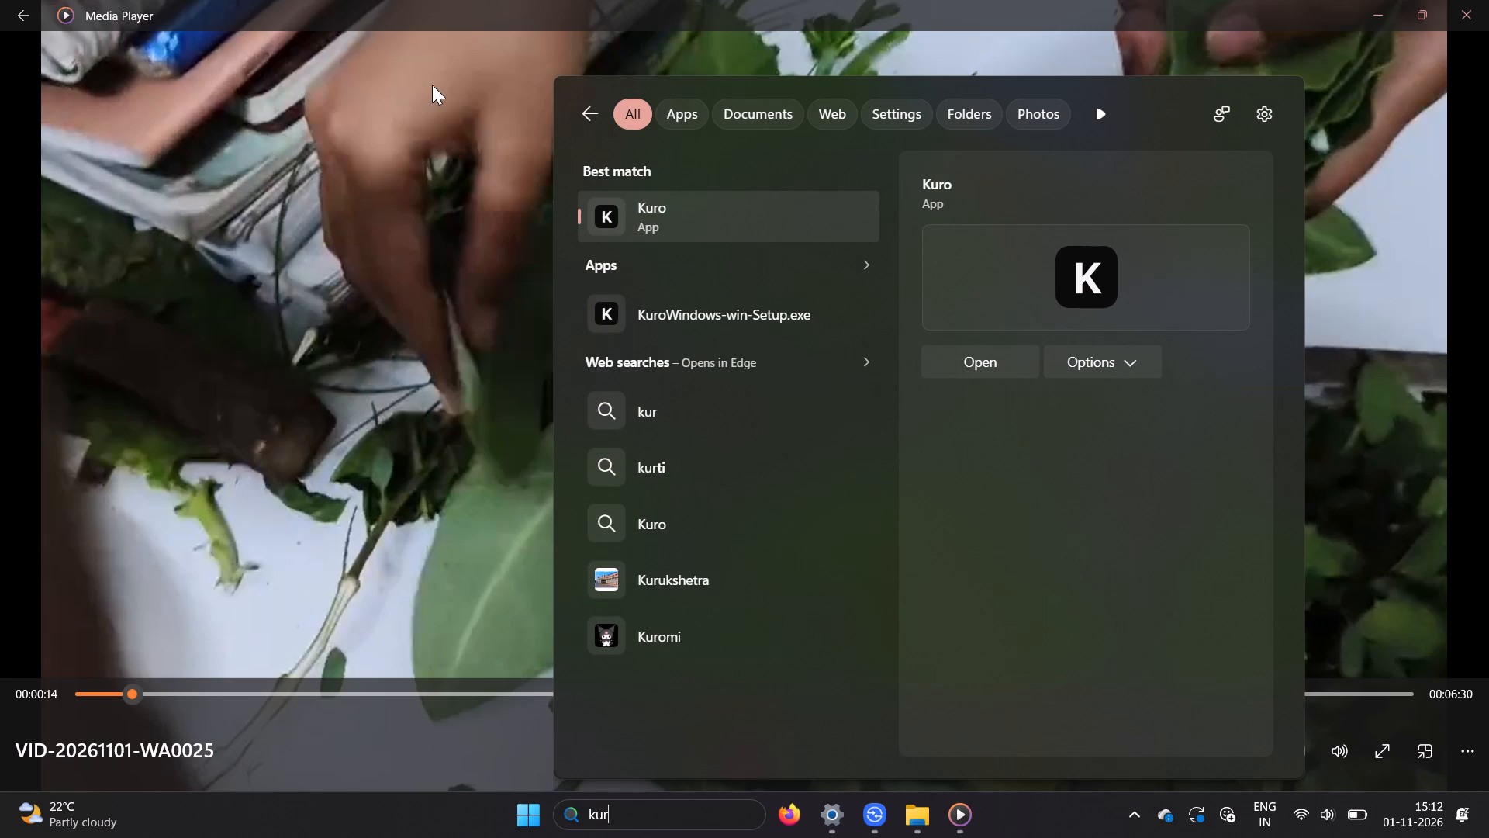
left_click(596, 110)
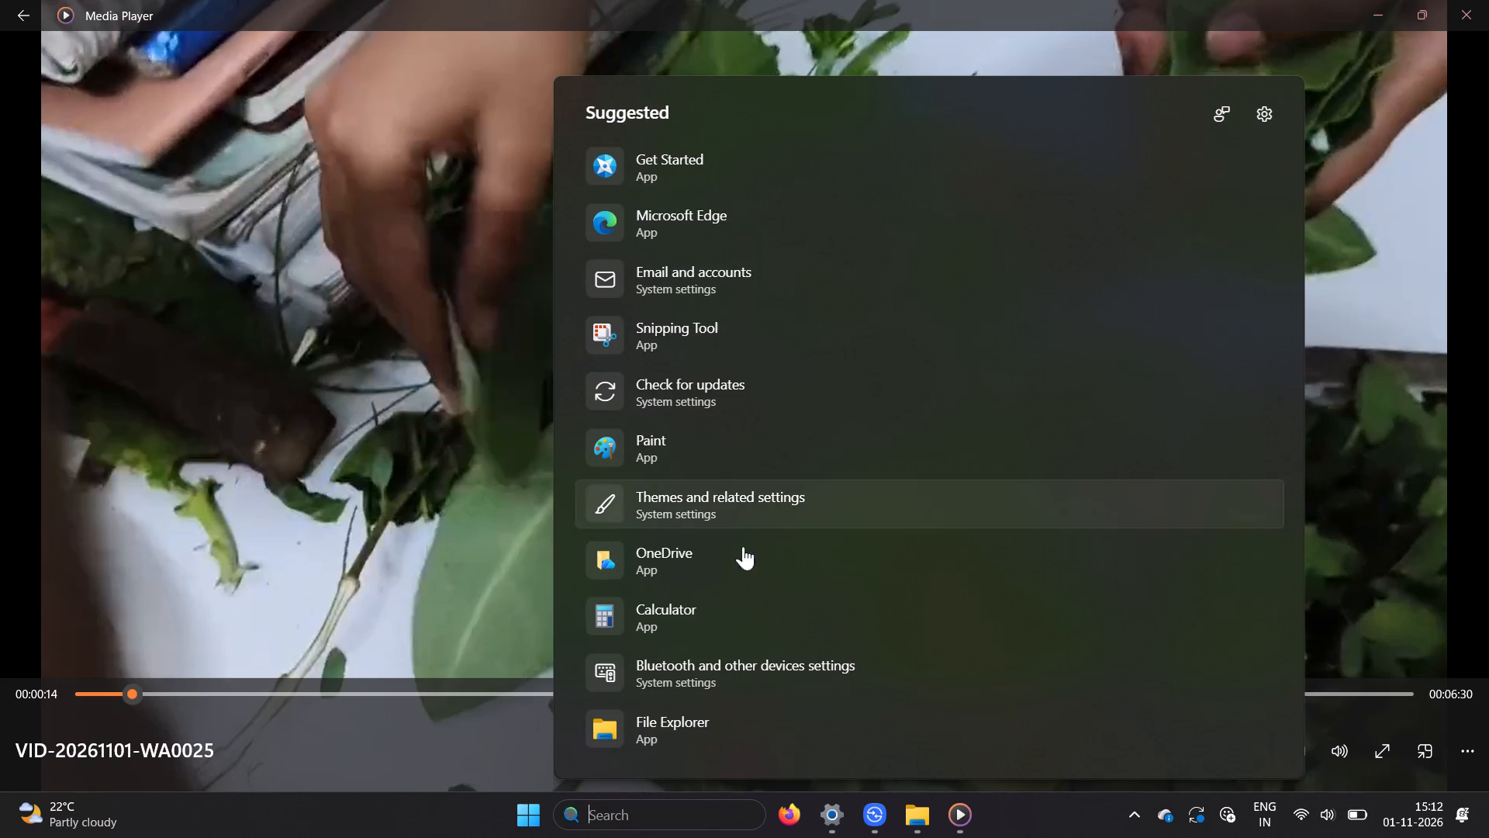
left_click(688, 812)
type("micr")
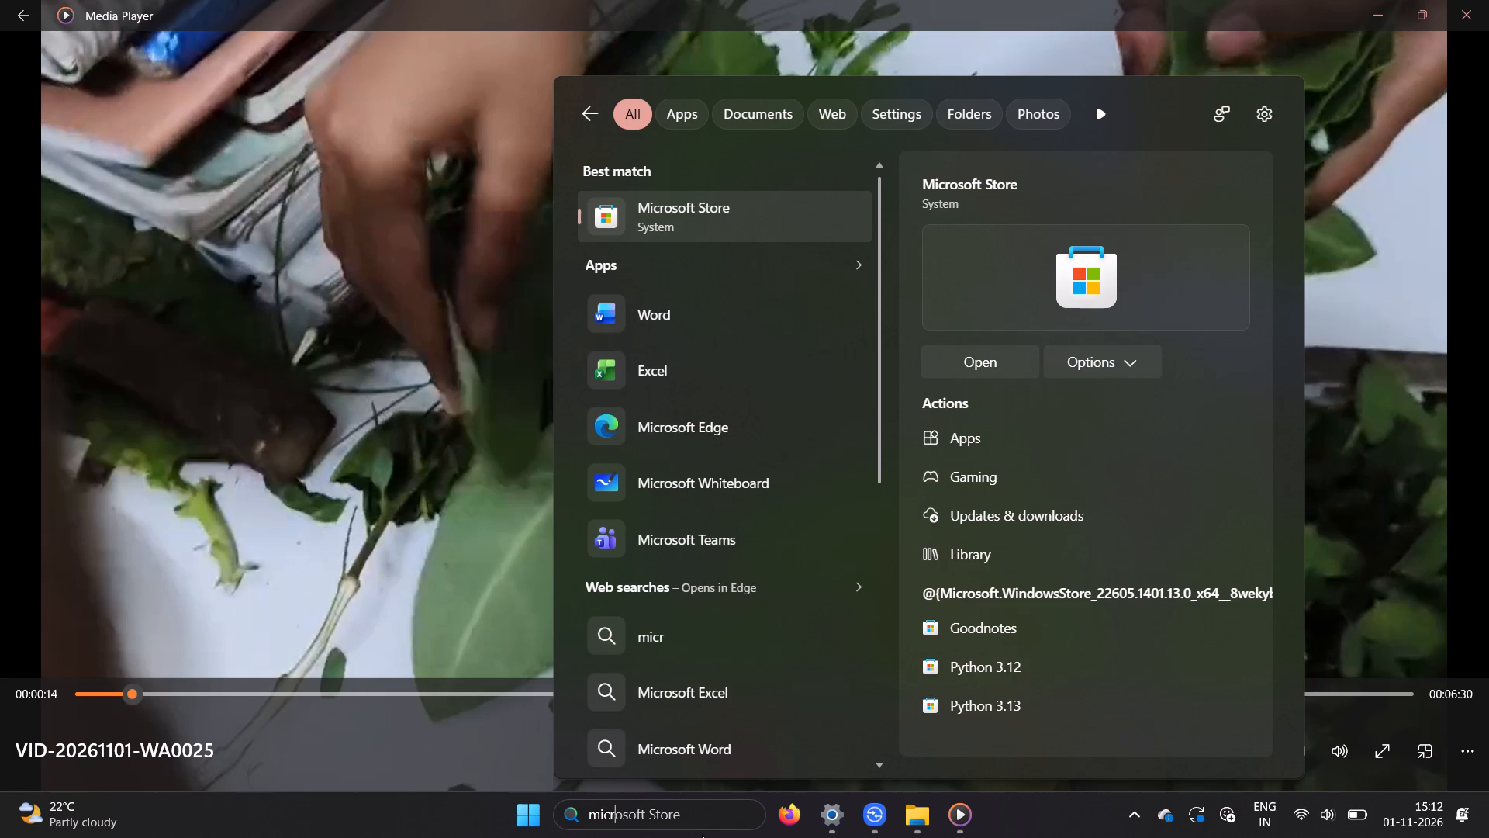
key("BackSpace")
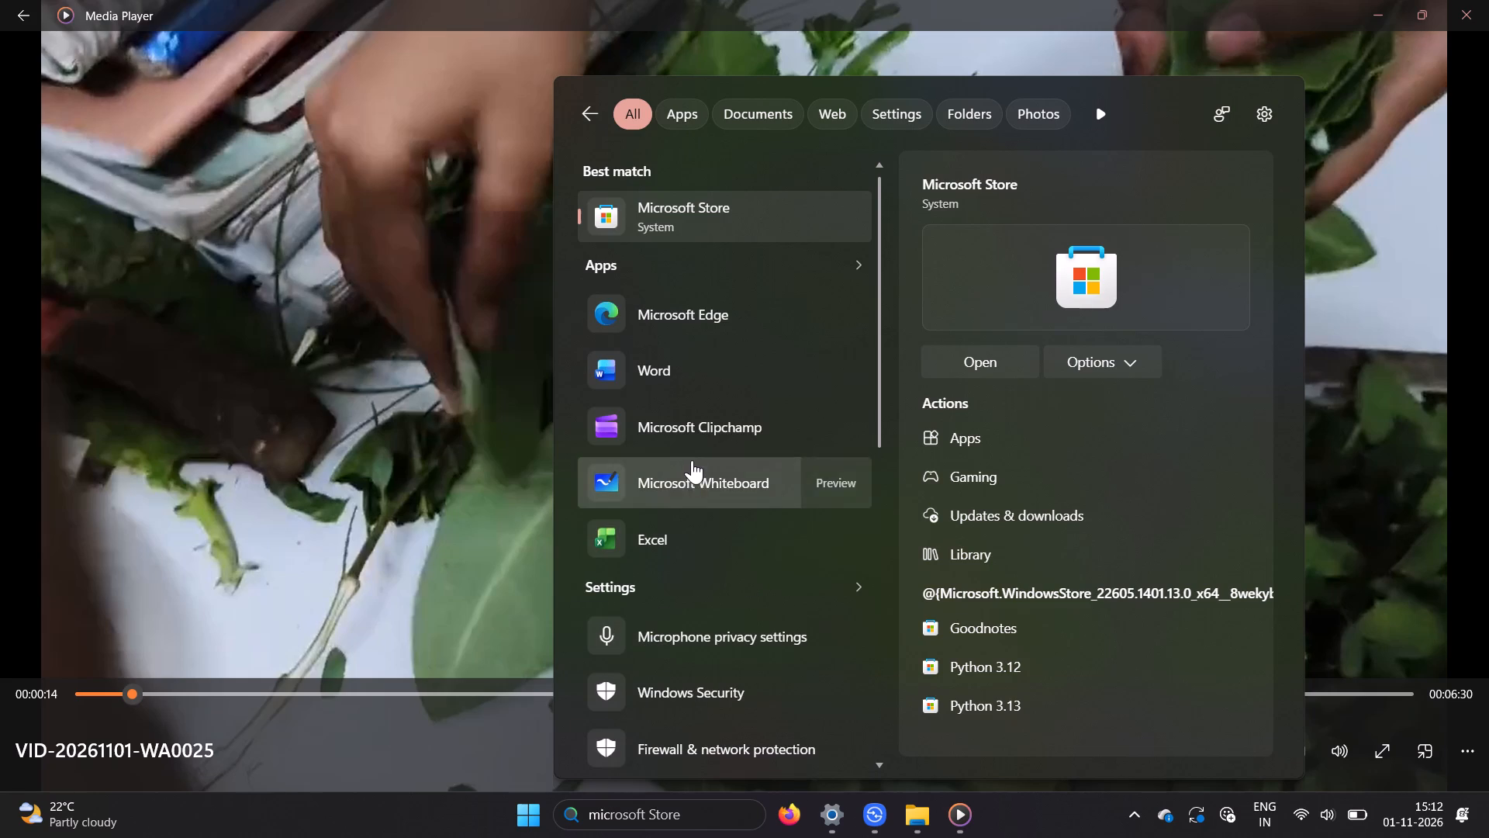
left_click(697, 448)
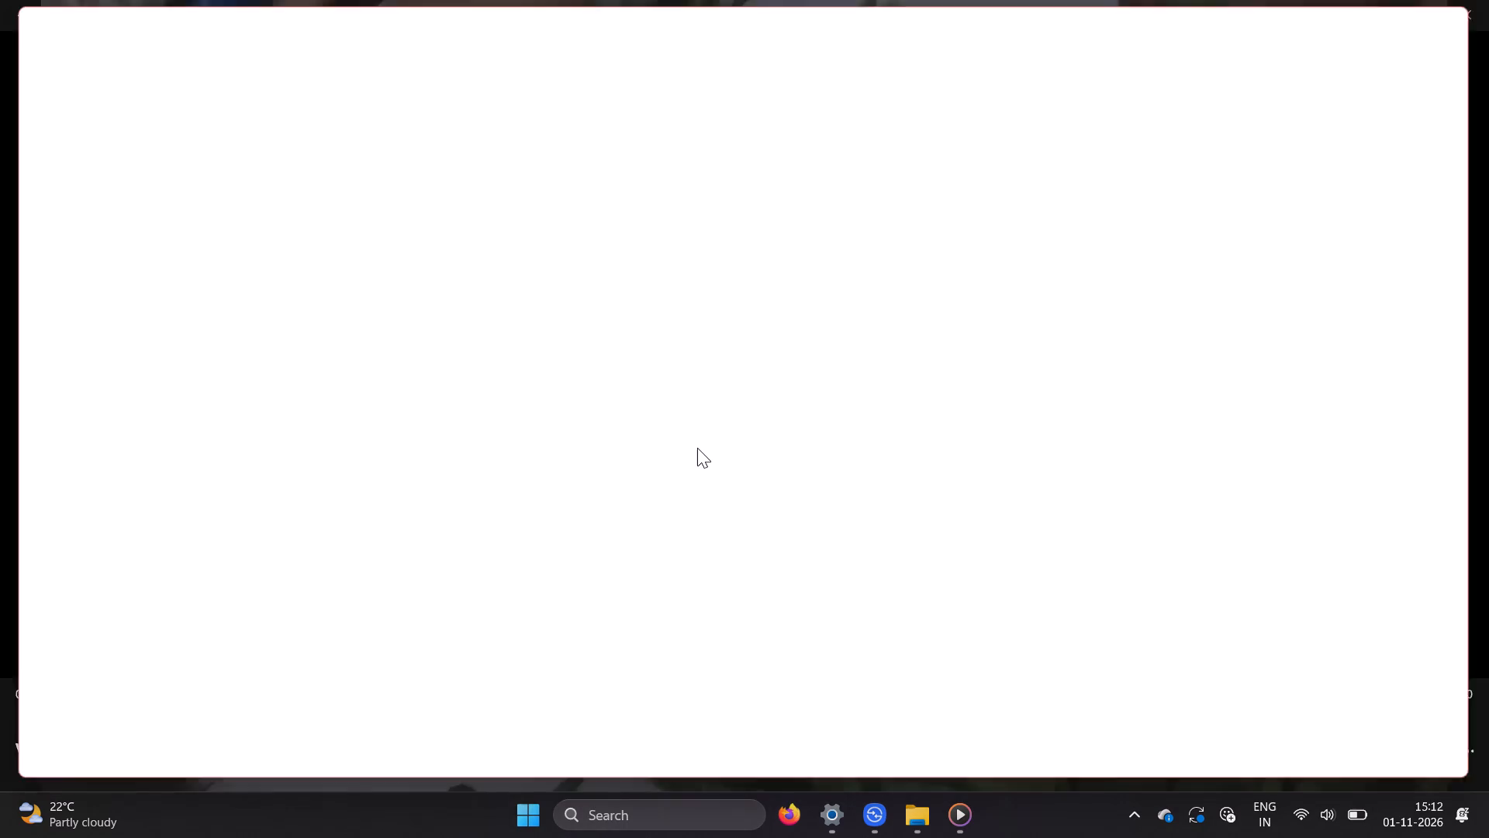
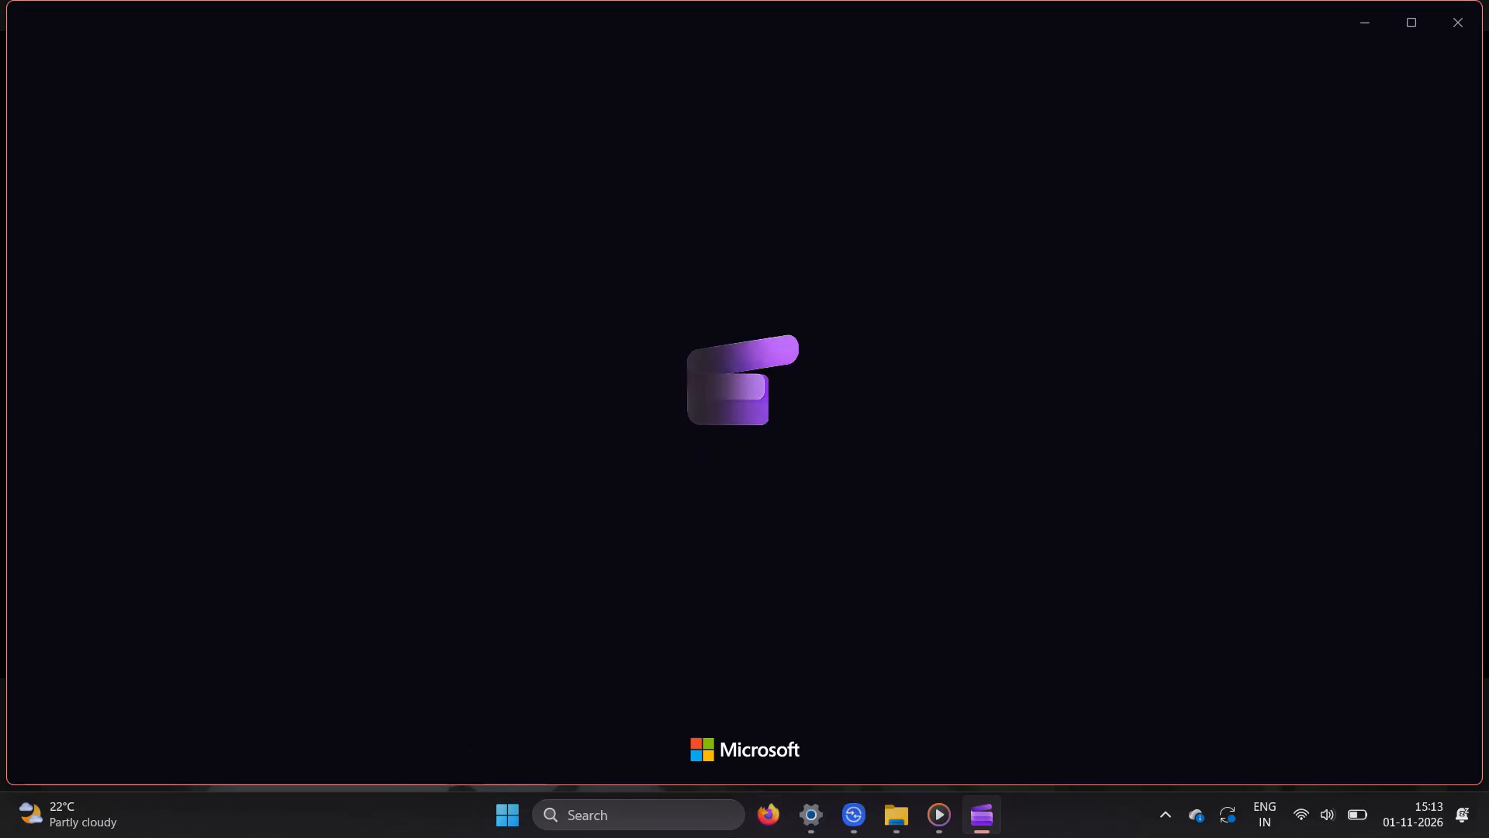
left_click(767, 818)
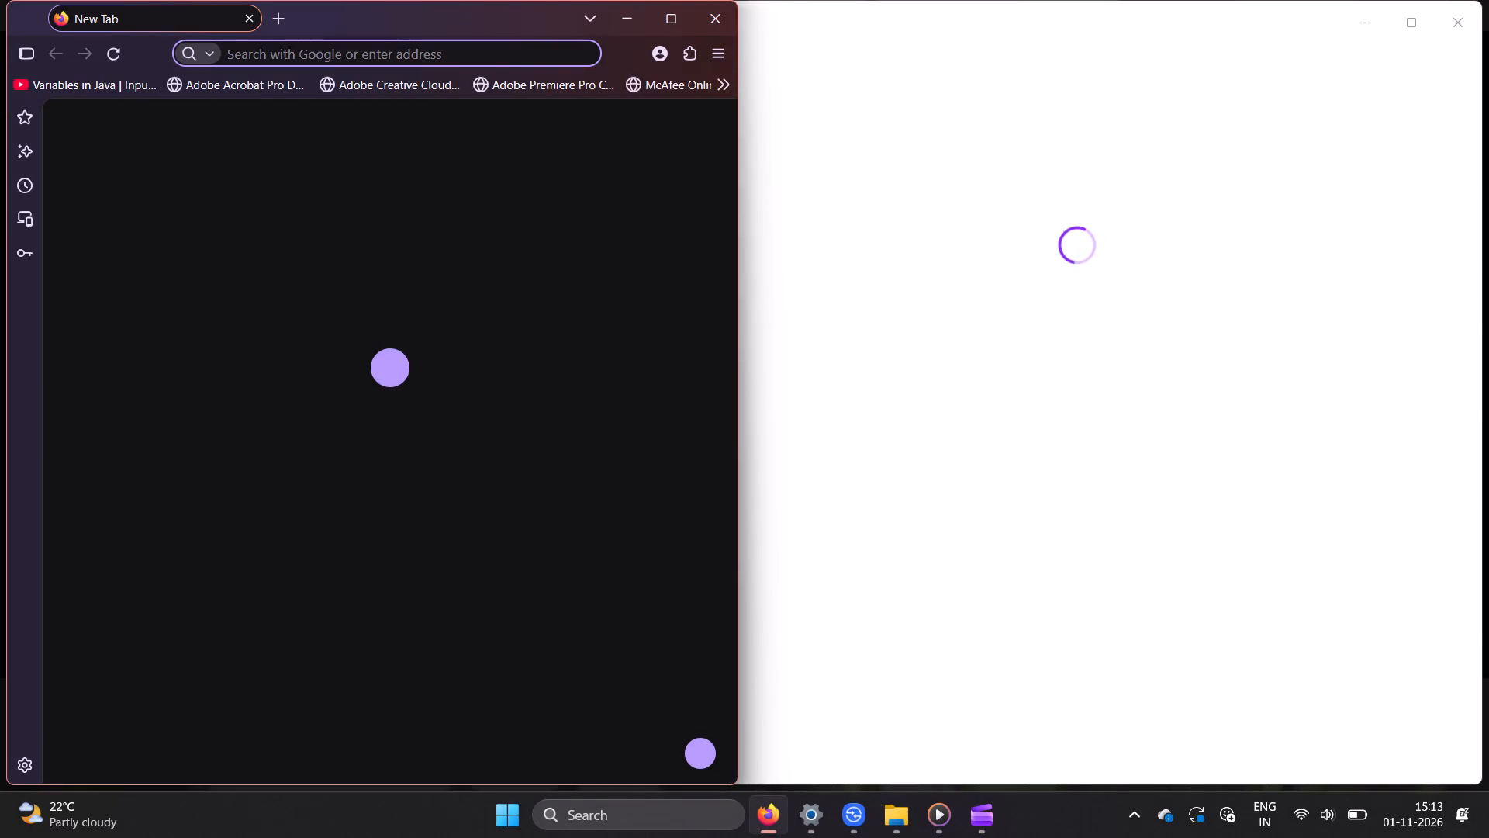
left_click(293, 44)
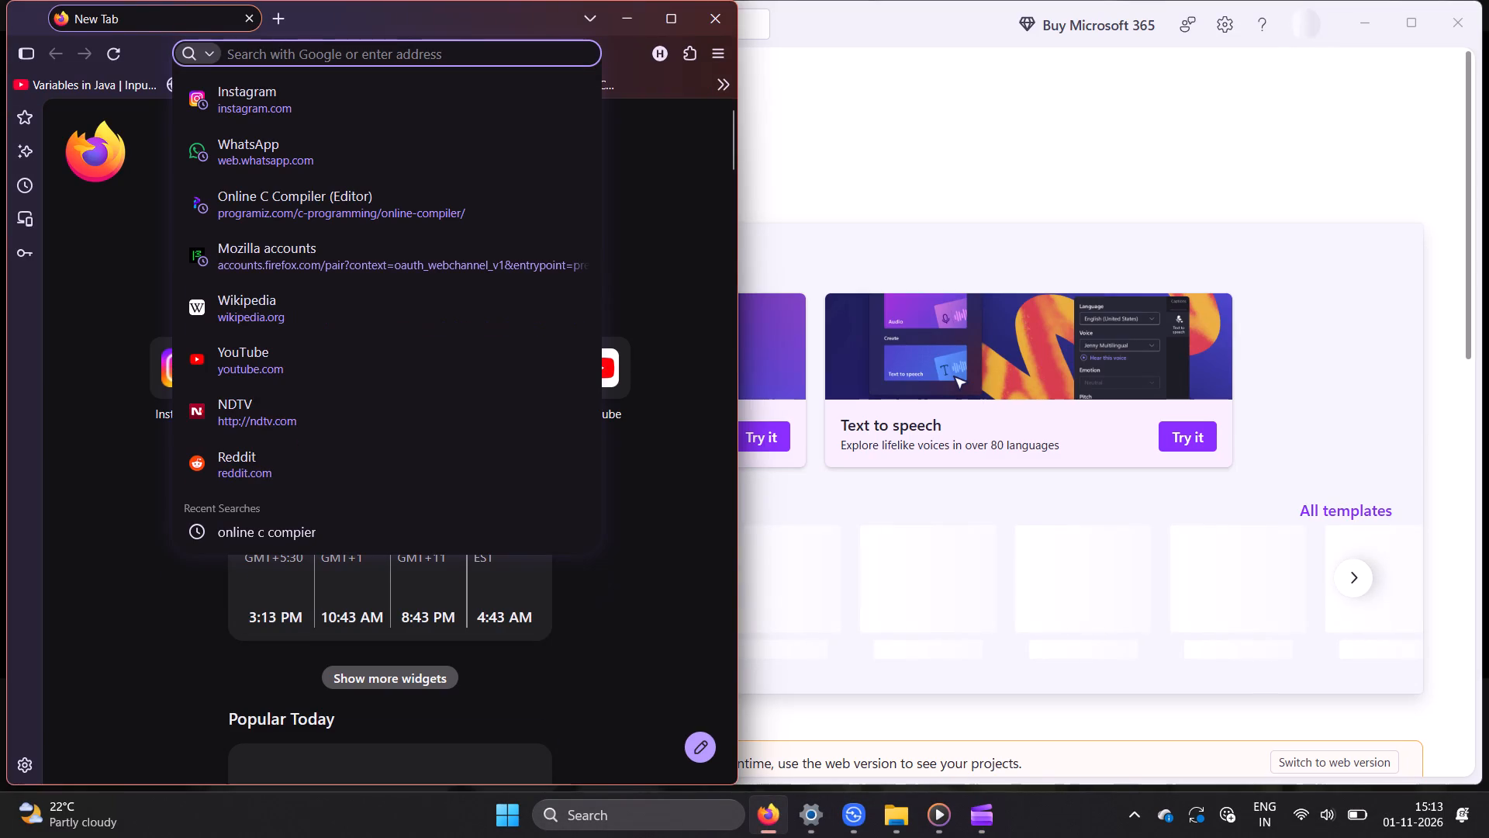
type("ai")
key("space")
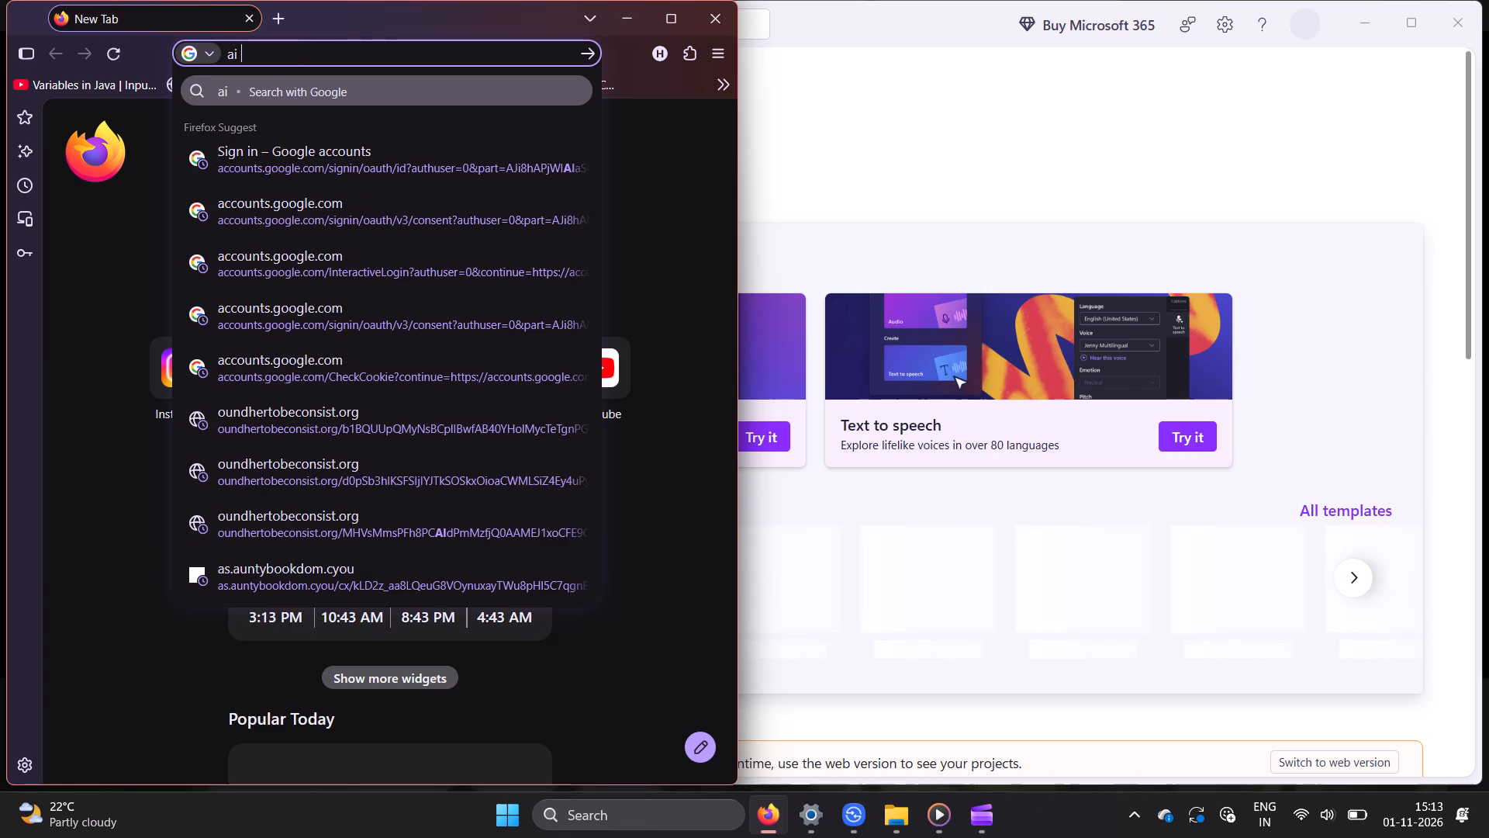
type("pron")
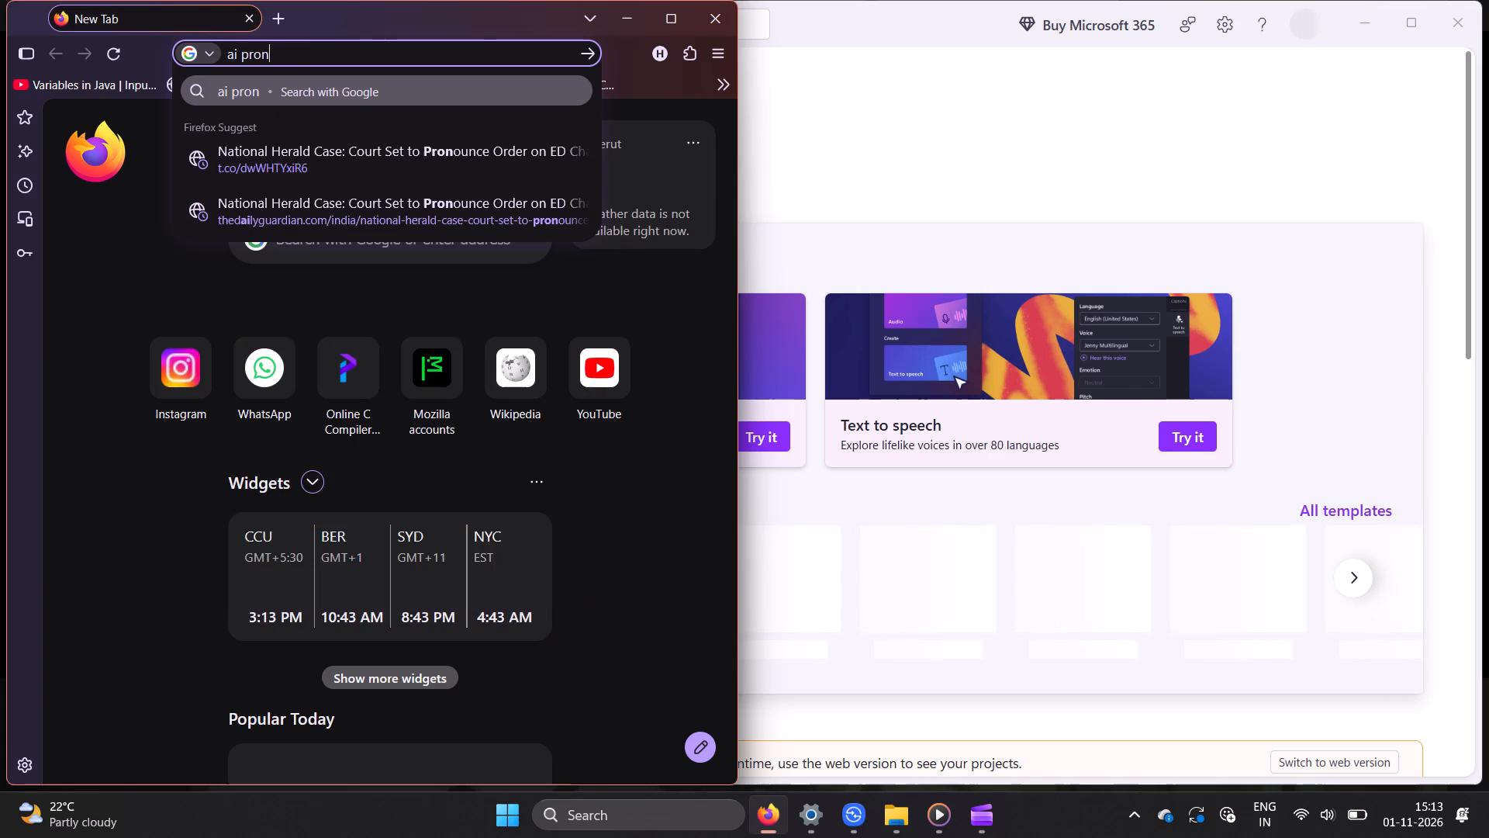
key("BackSpace")
type("mpt ke th")
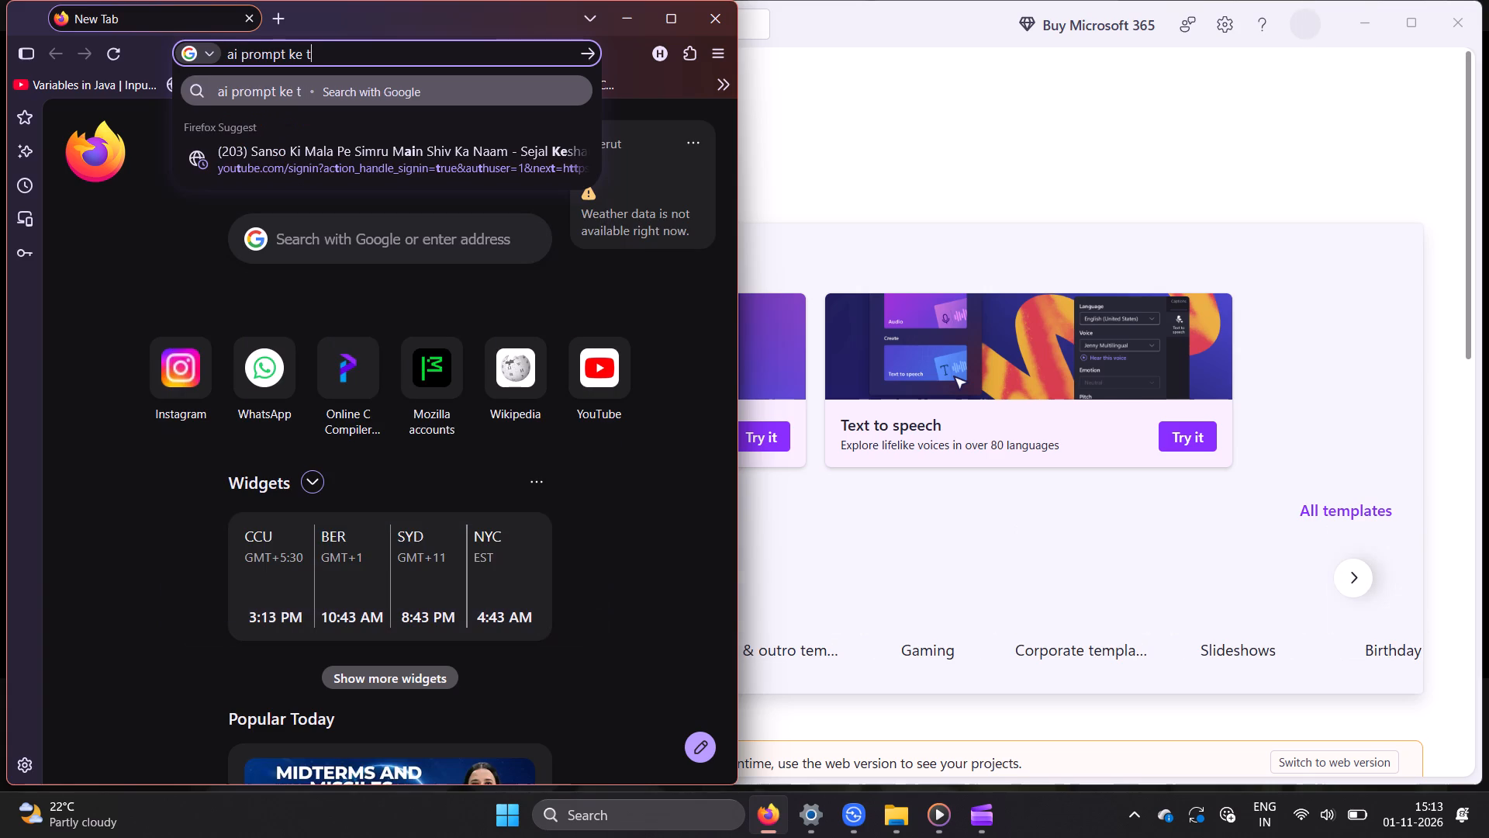
type("ro")
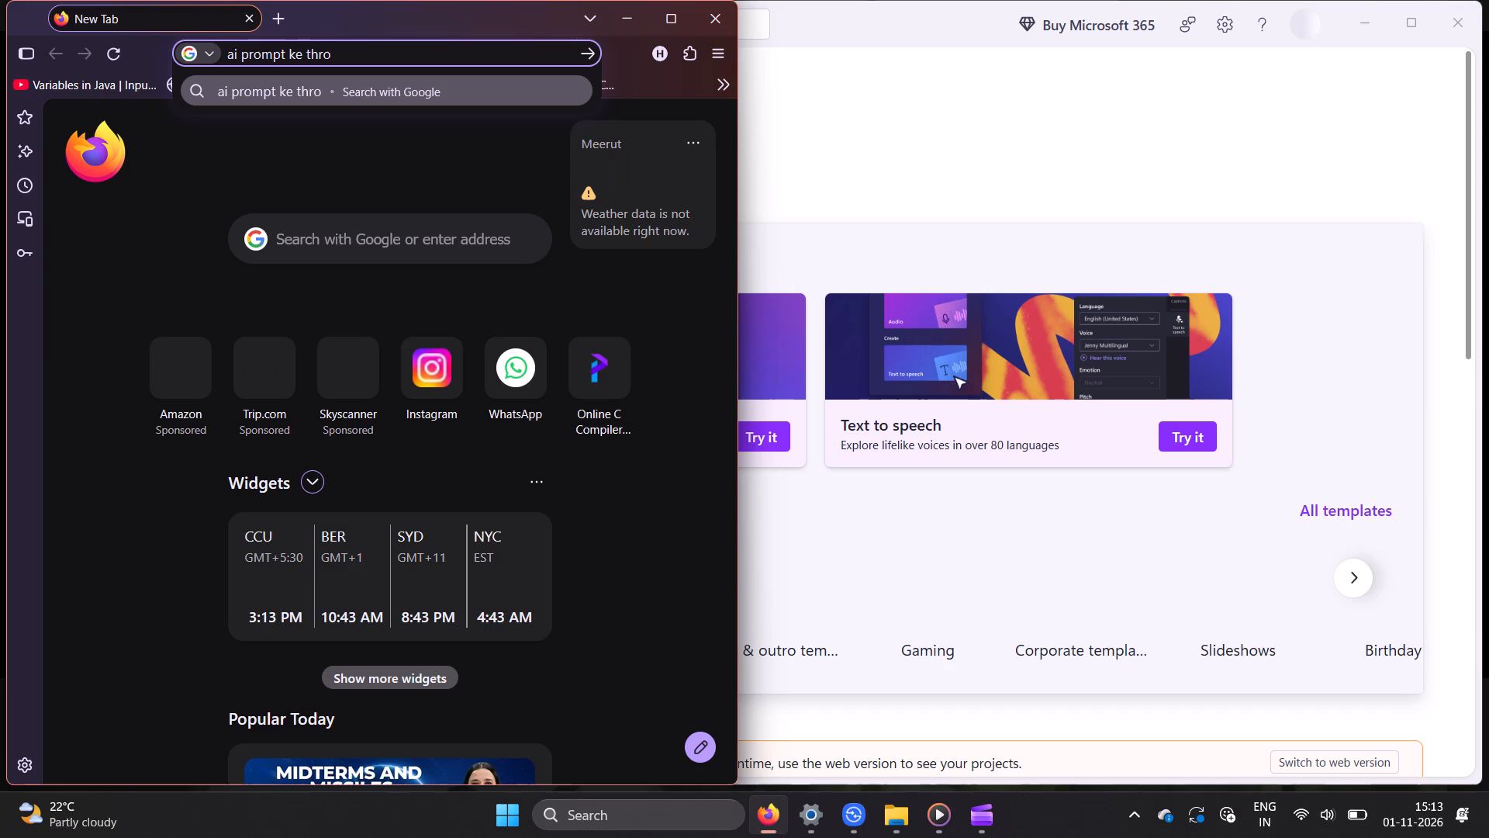
type("igh")
key("space")
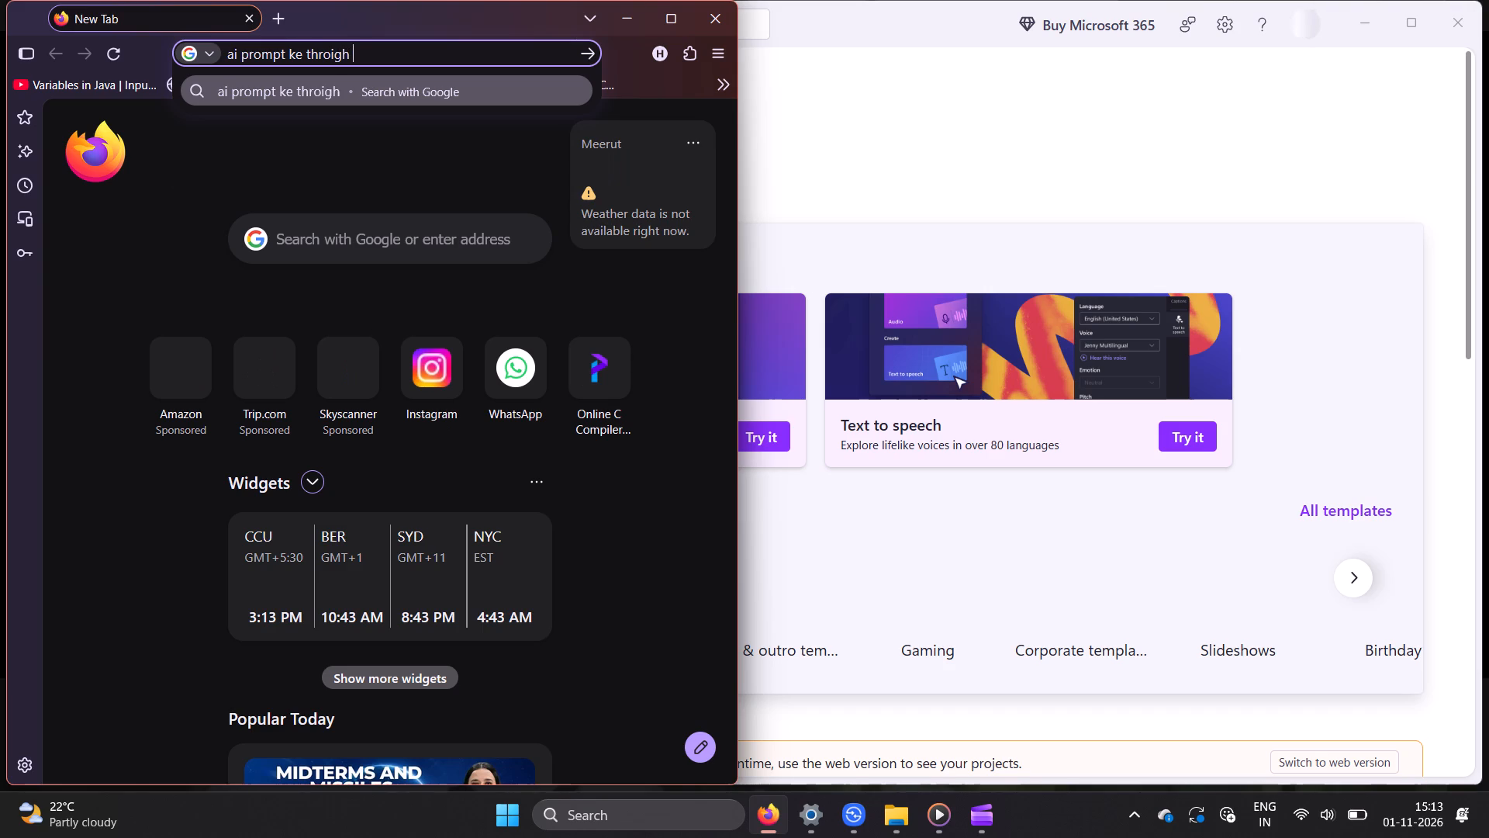
type("vlog video kese")
key("space")
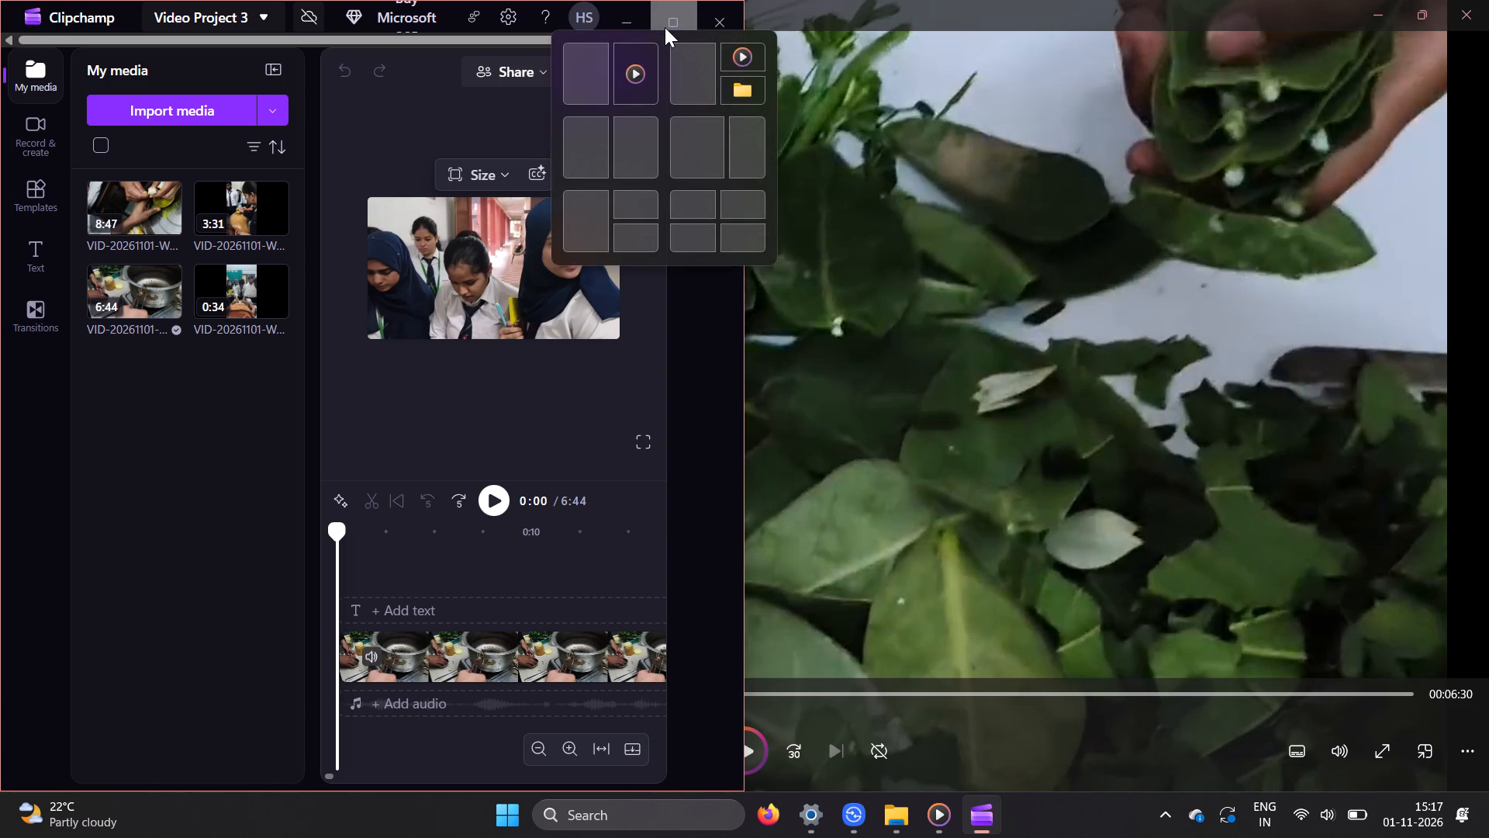
left_click(1487, 26)
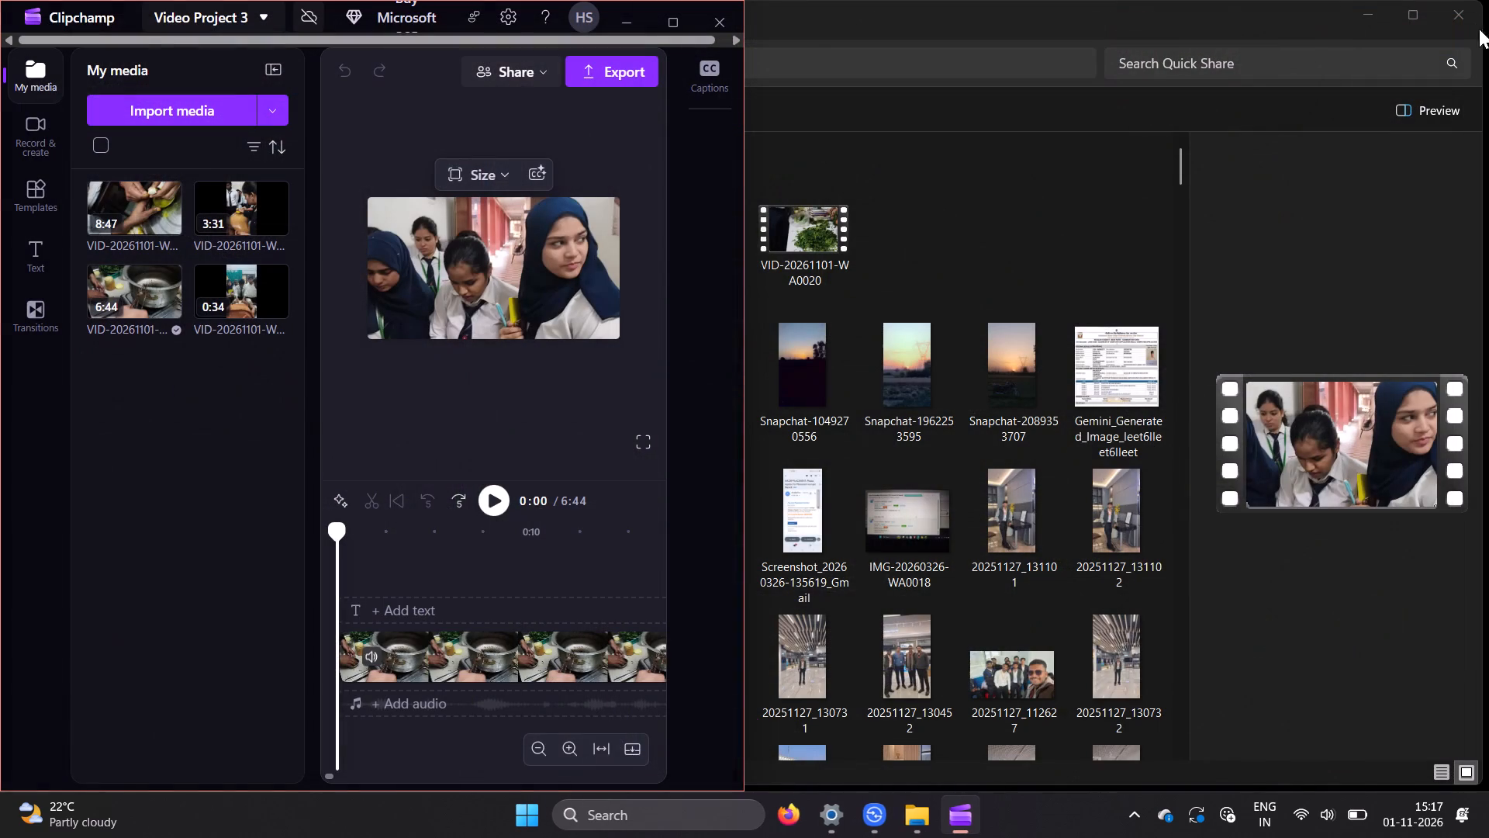
triple_click(667, 24)
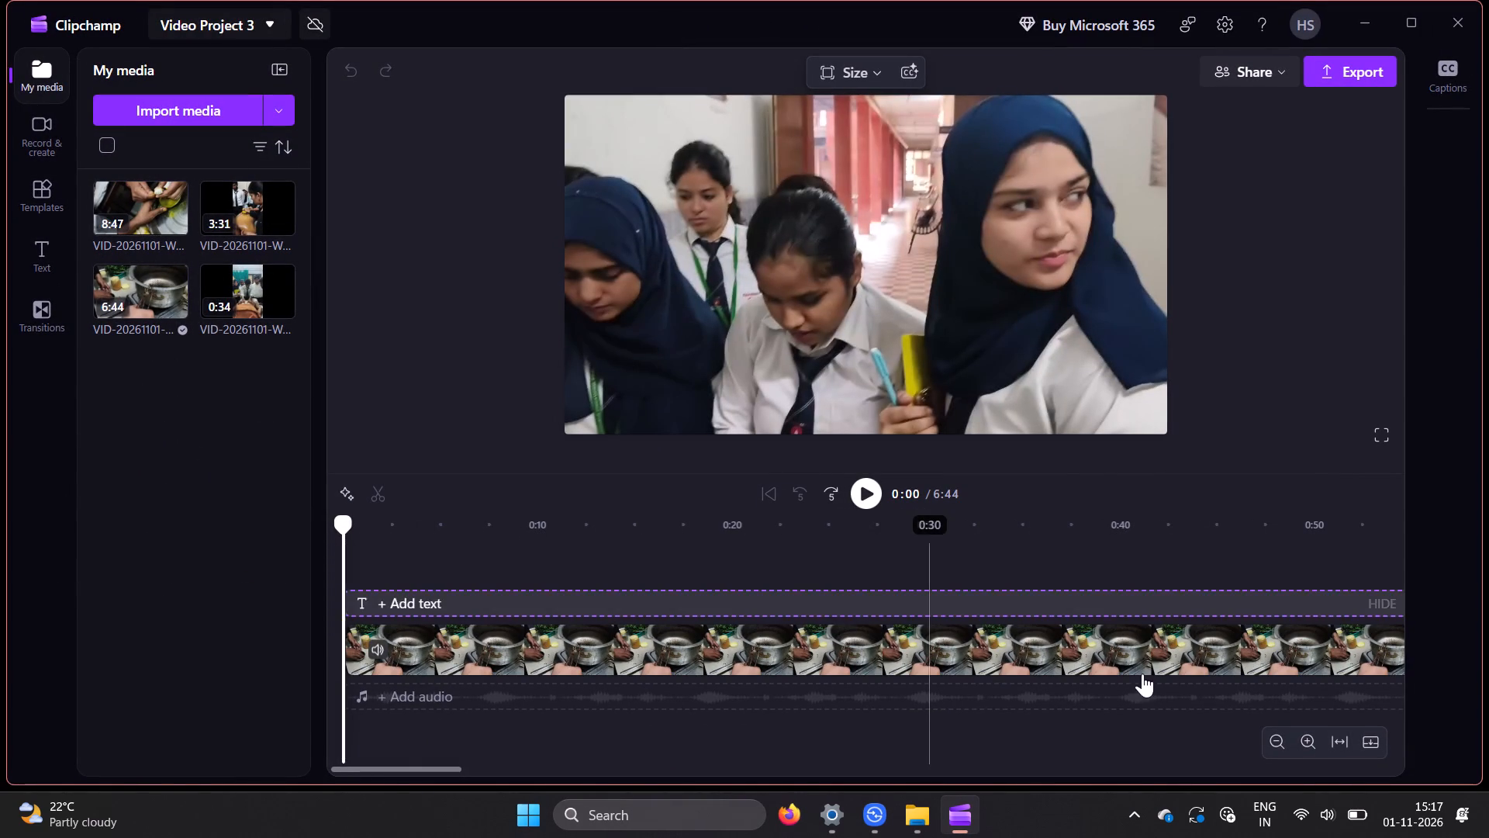
Select the 6:44 clip on the timeline and play it from the start with the timeline zoomed in.
left_click(976, 652)
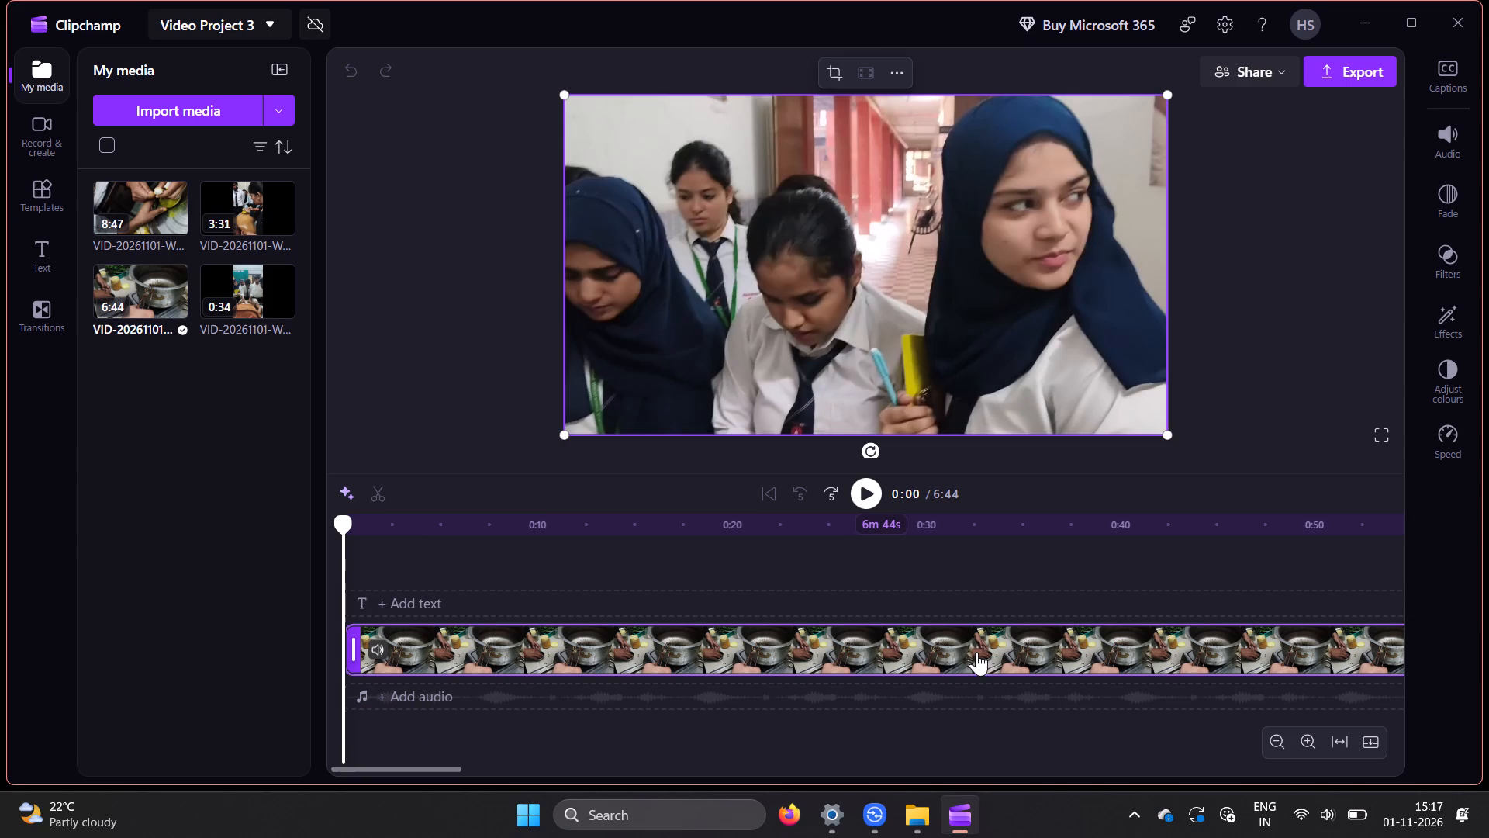
left_click(862, 486)
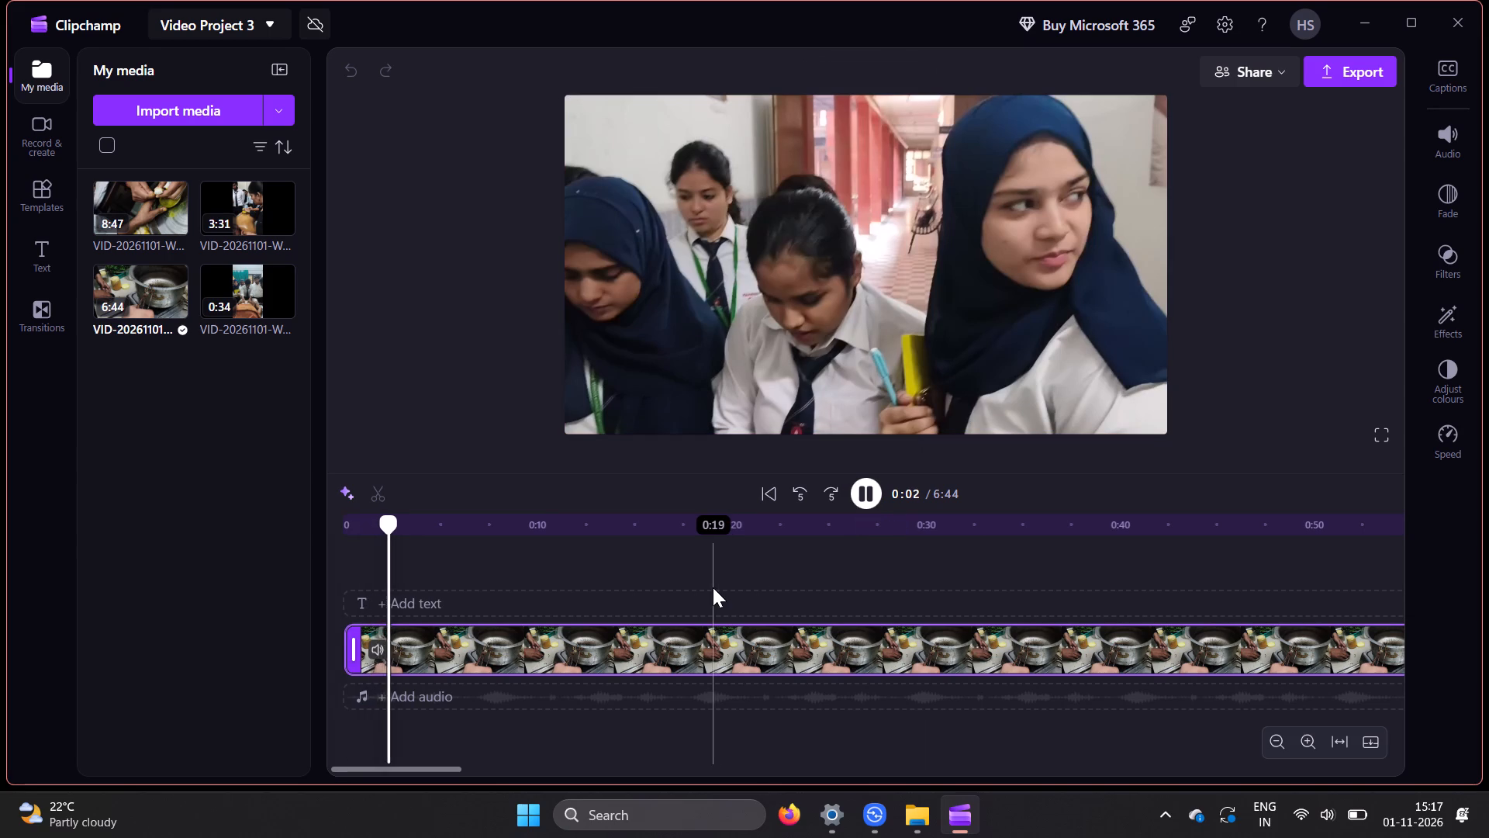
scroll(713, 587, "up", 7, "ctrl")
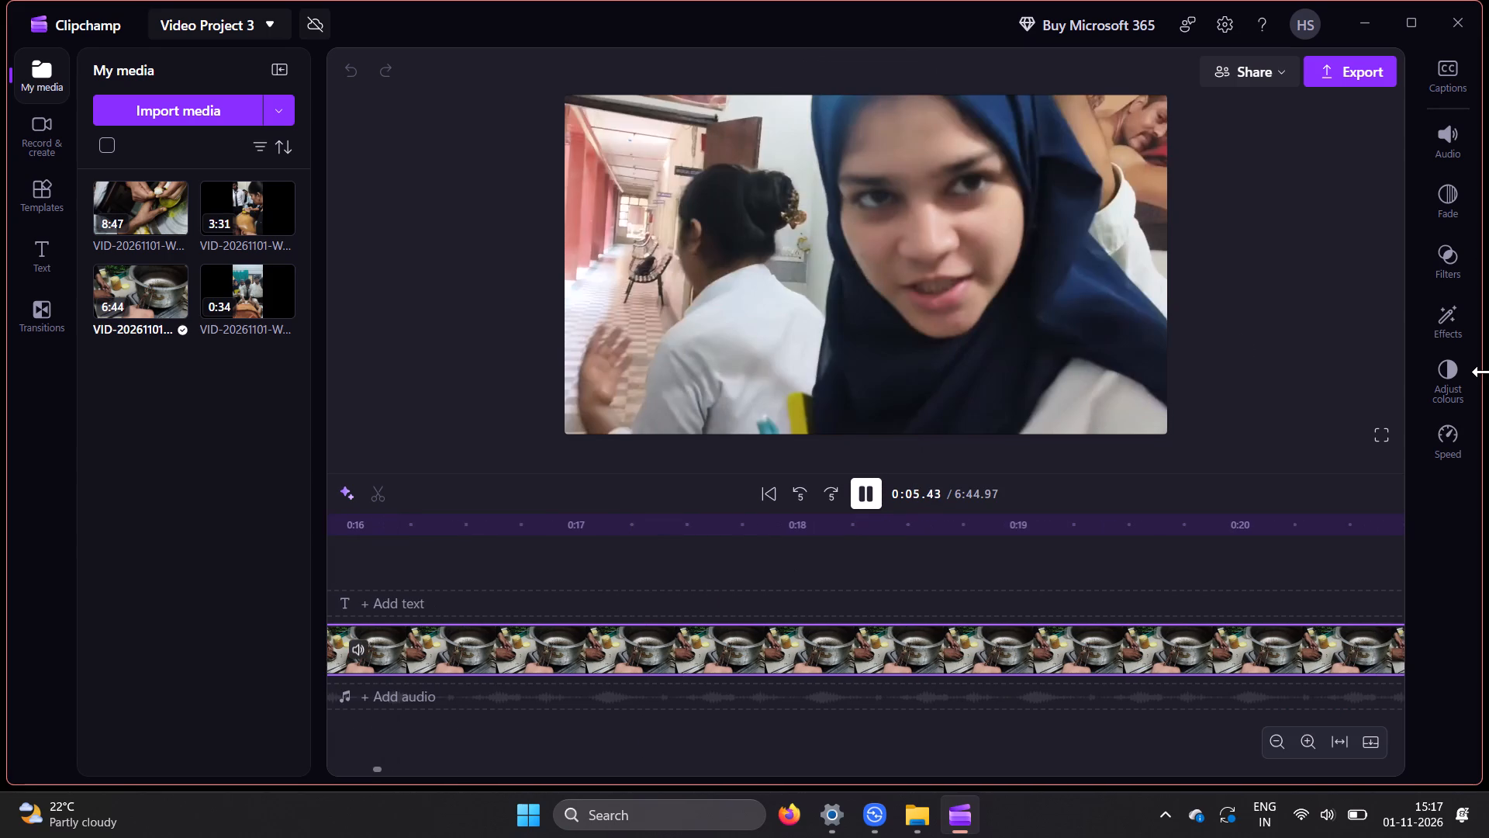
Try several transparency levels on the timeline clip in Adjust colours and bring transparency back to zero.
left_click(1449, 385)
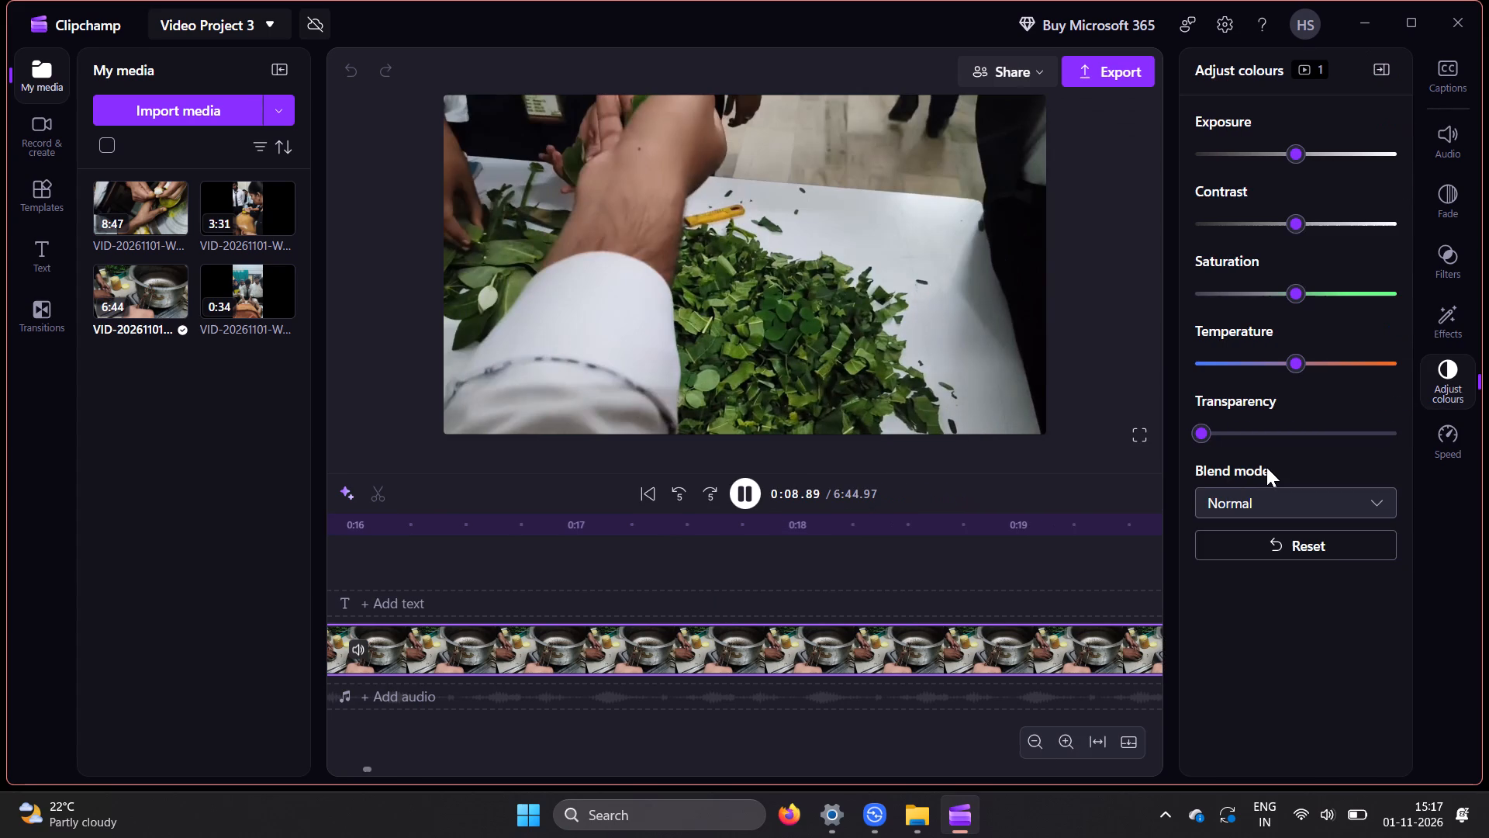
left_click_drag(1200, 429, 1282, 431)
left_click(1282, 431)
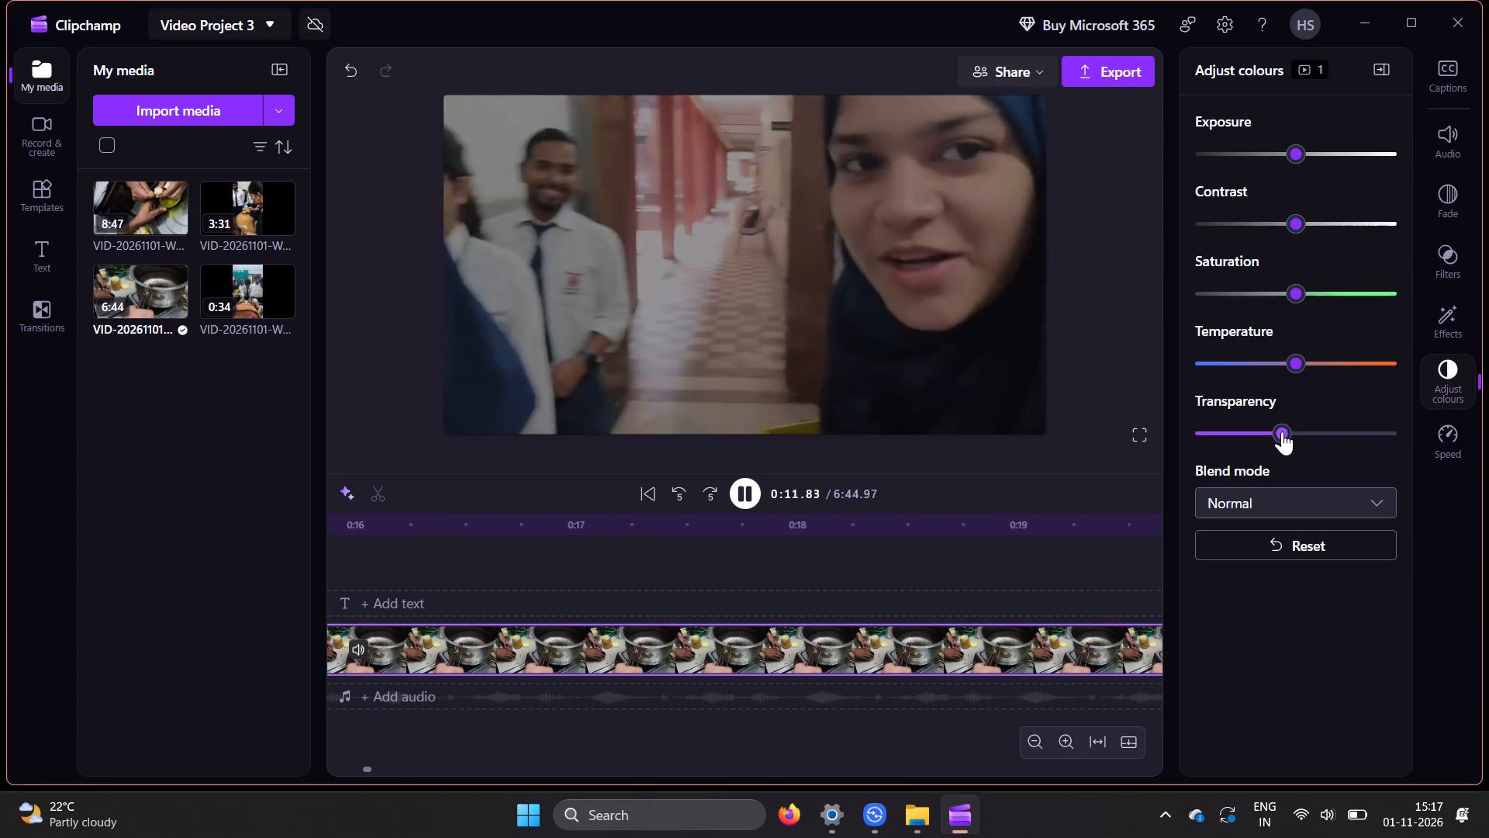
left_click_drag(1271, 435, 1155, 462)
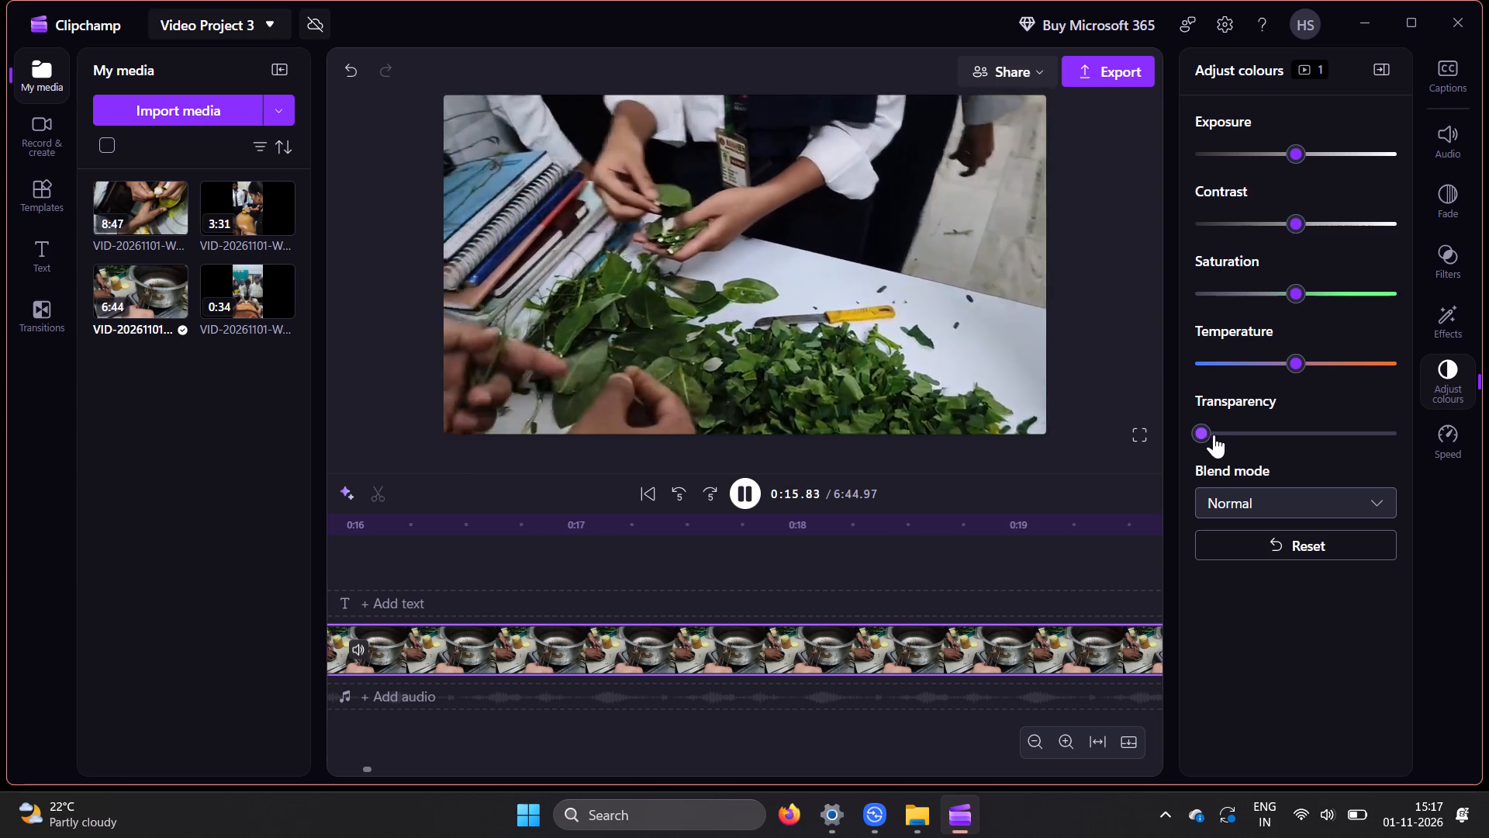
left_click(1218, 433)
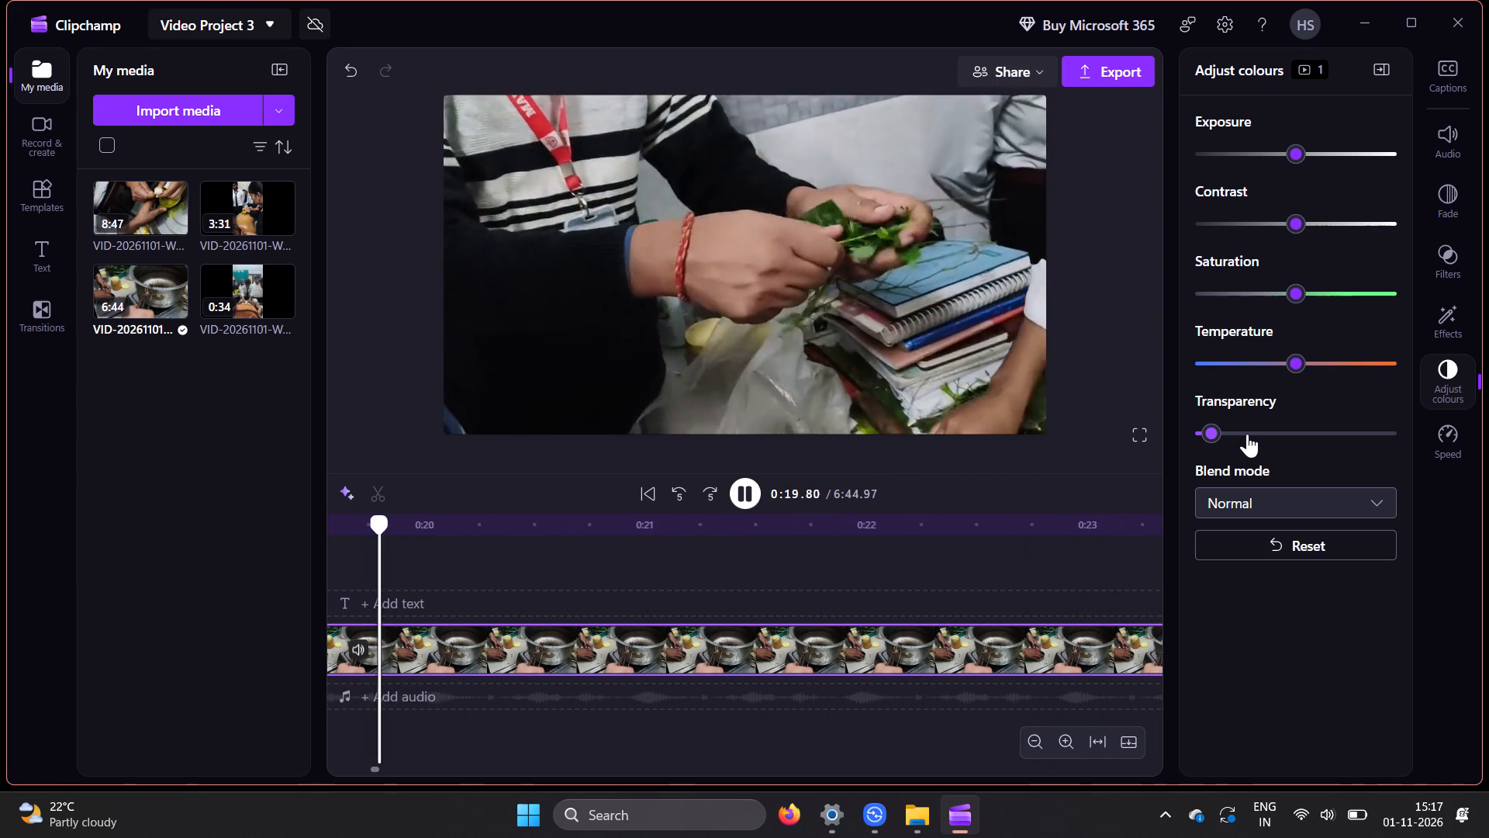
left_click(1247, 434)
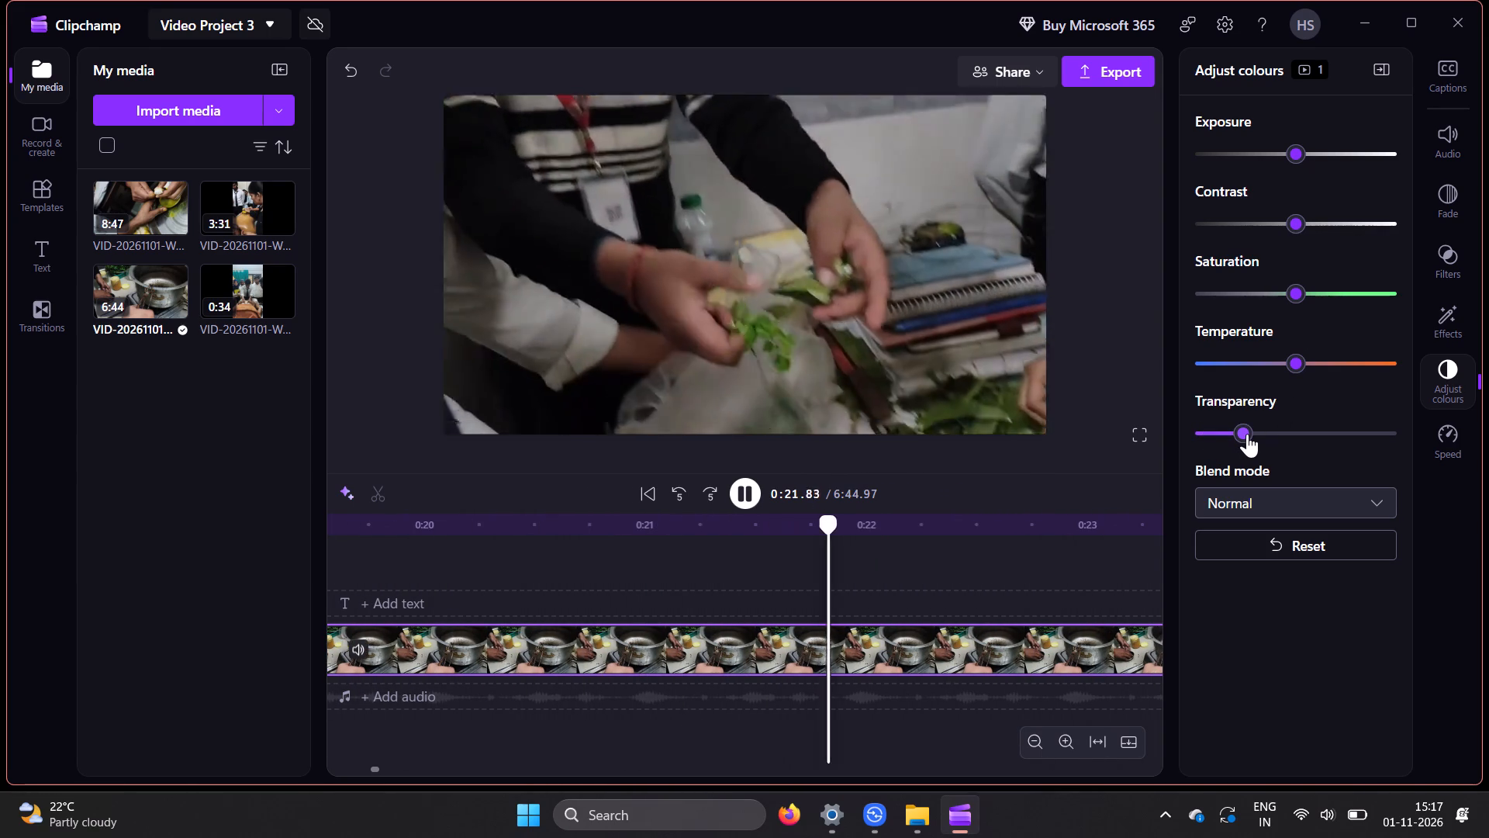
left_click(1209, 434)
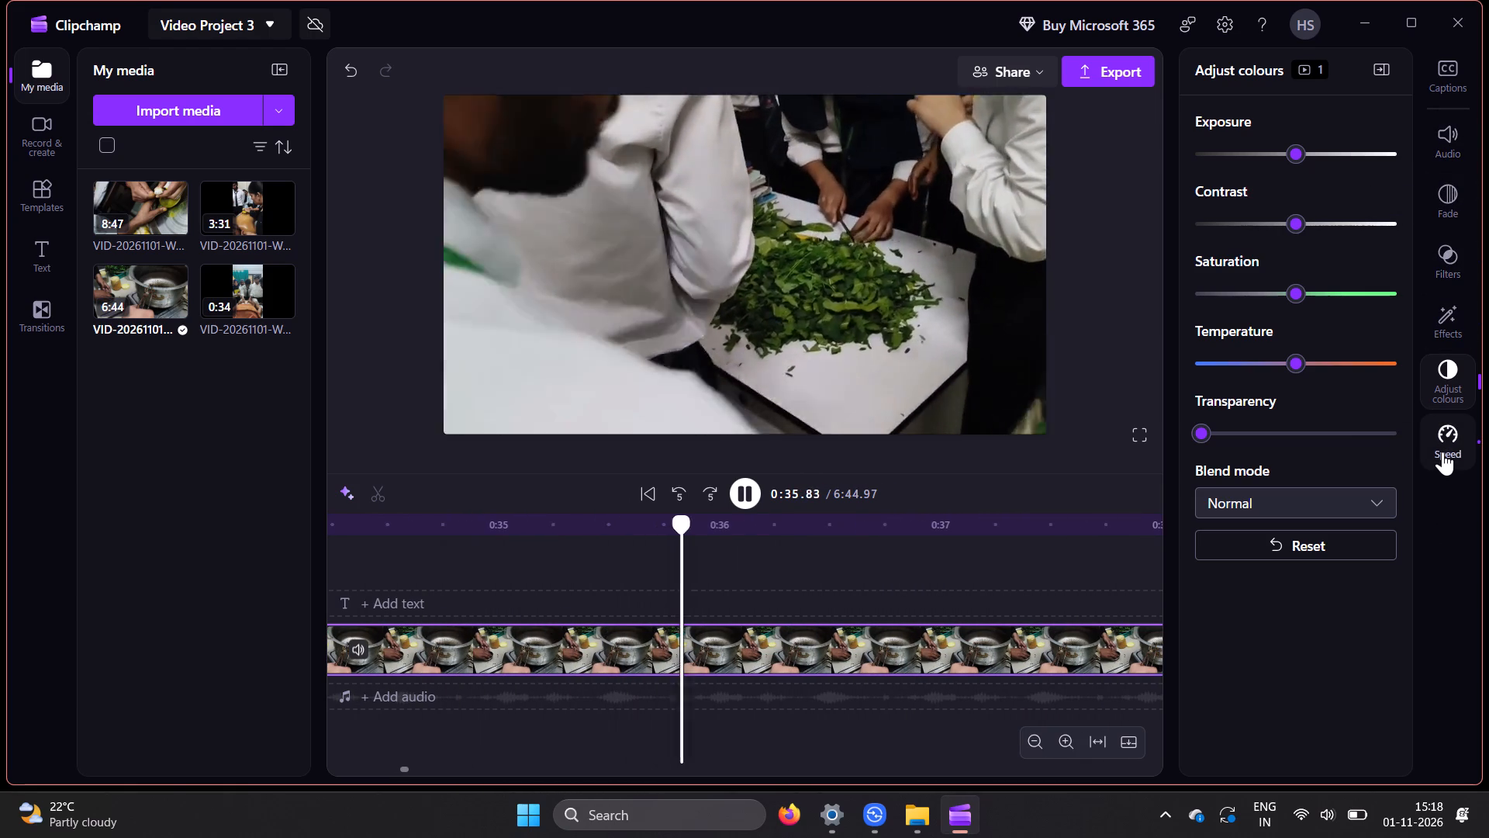
Set the timeline clip's playback speed to 3.
left_click(1442, 452)
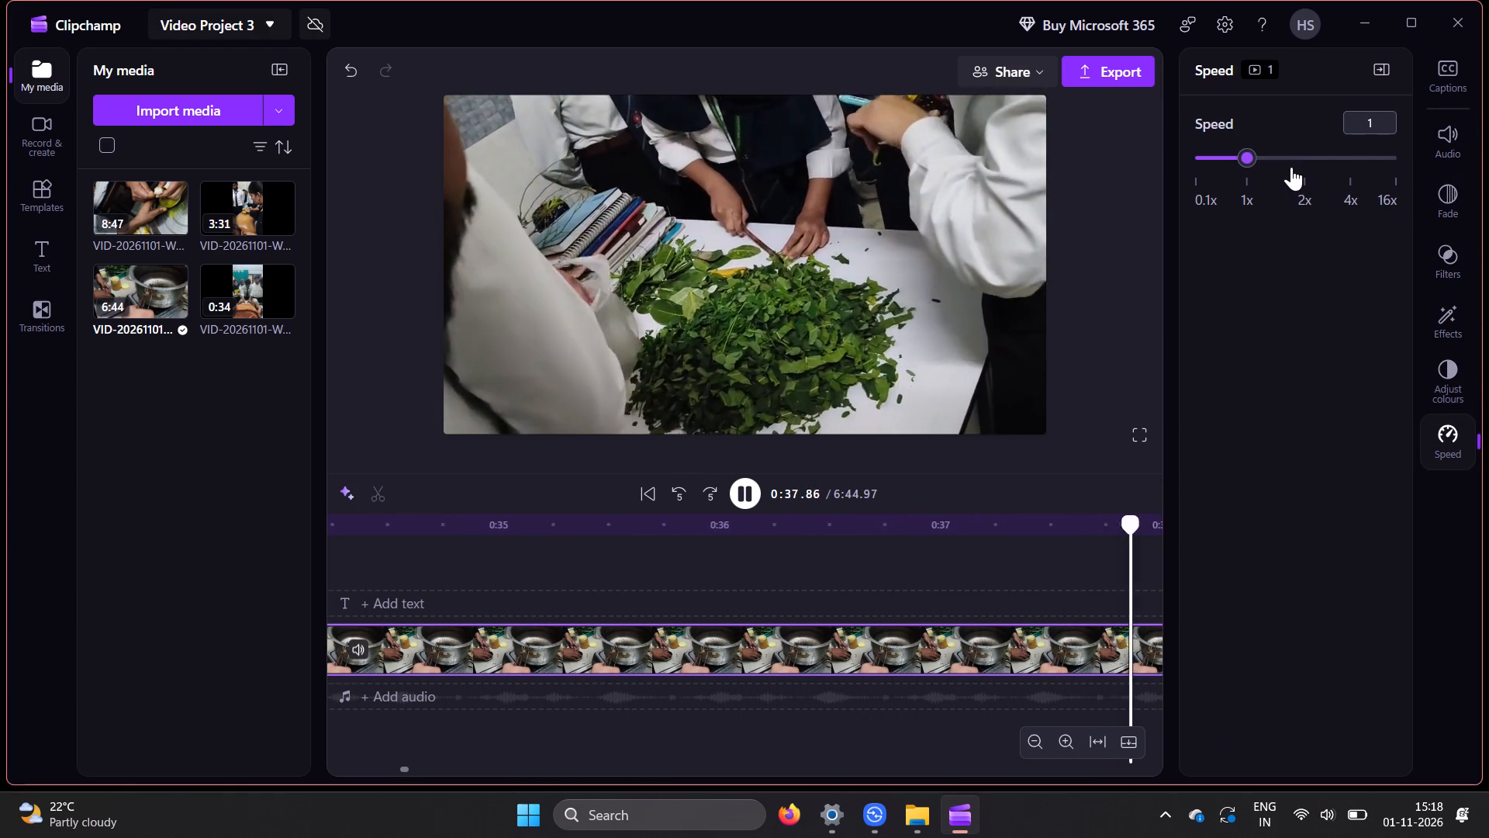
left_click(1374, 125)
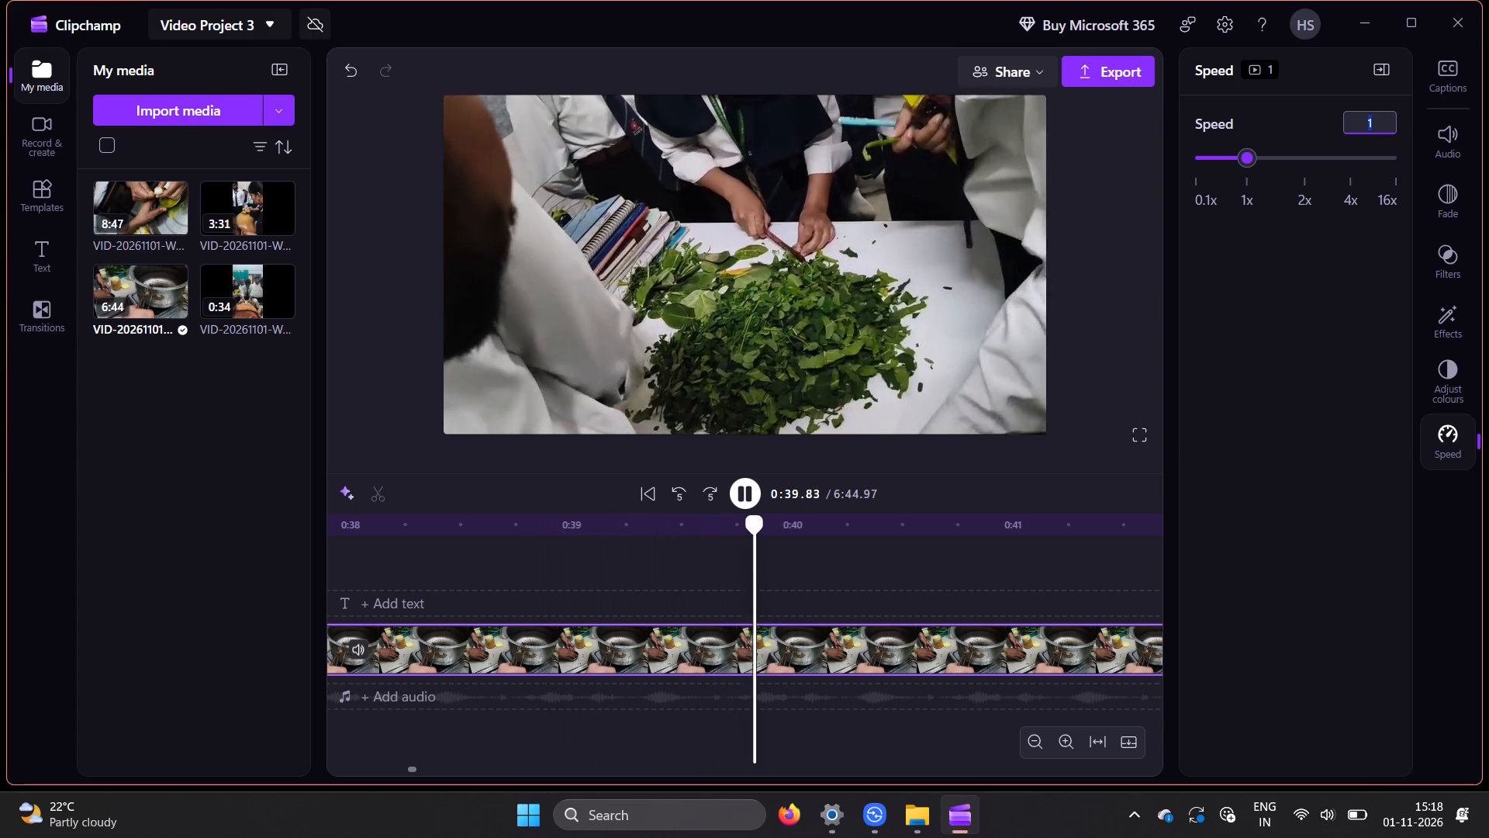
key("3")
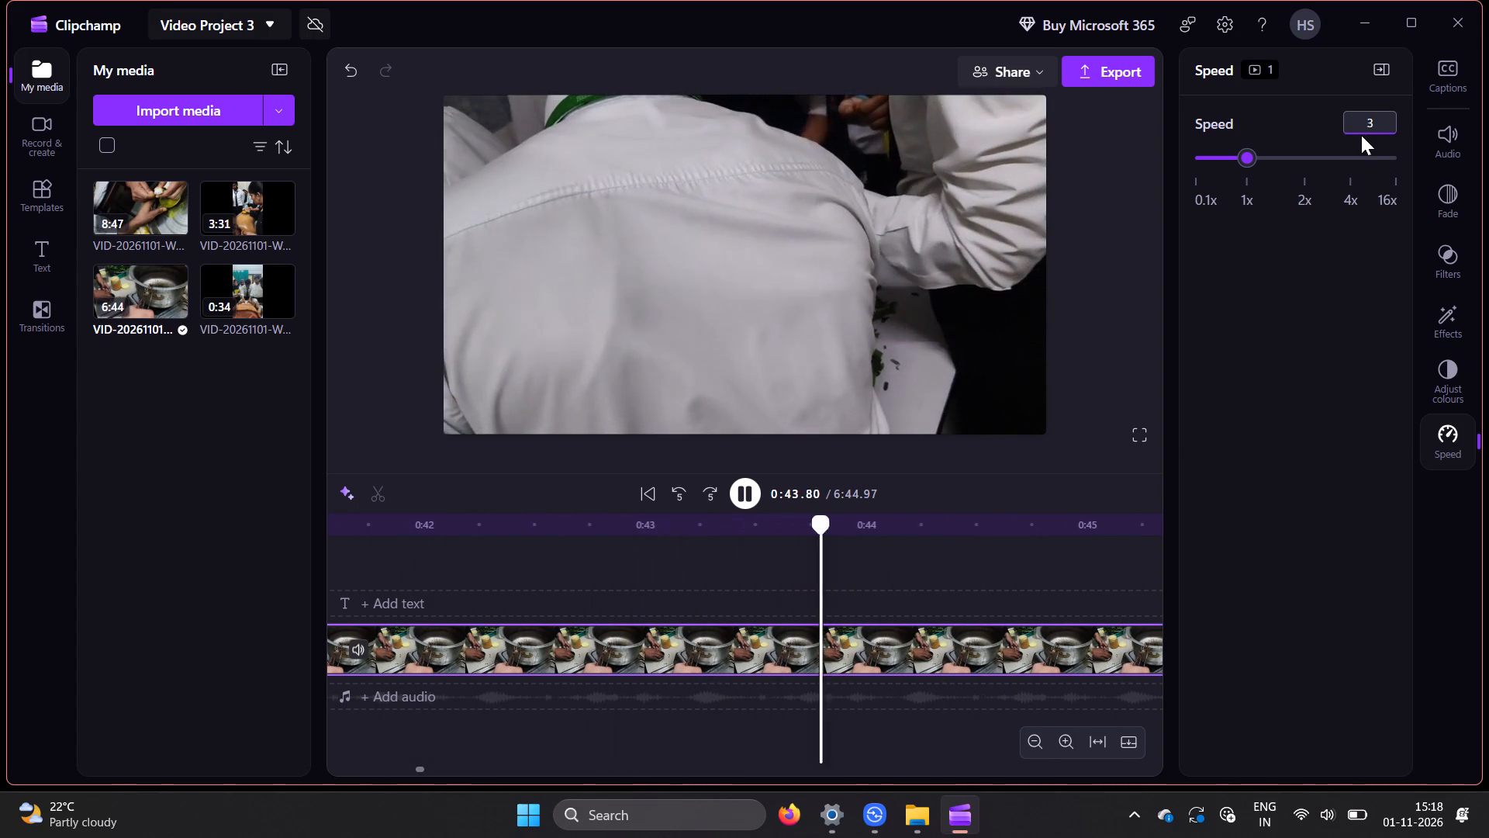
key("Return")
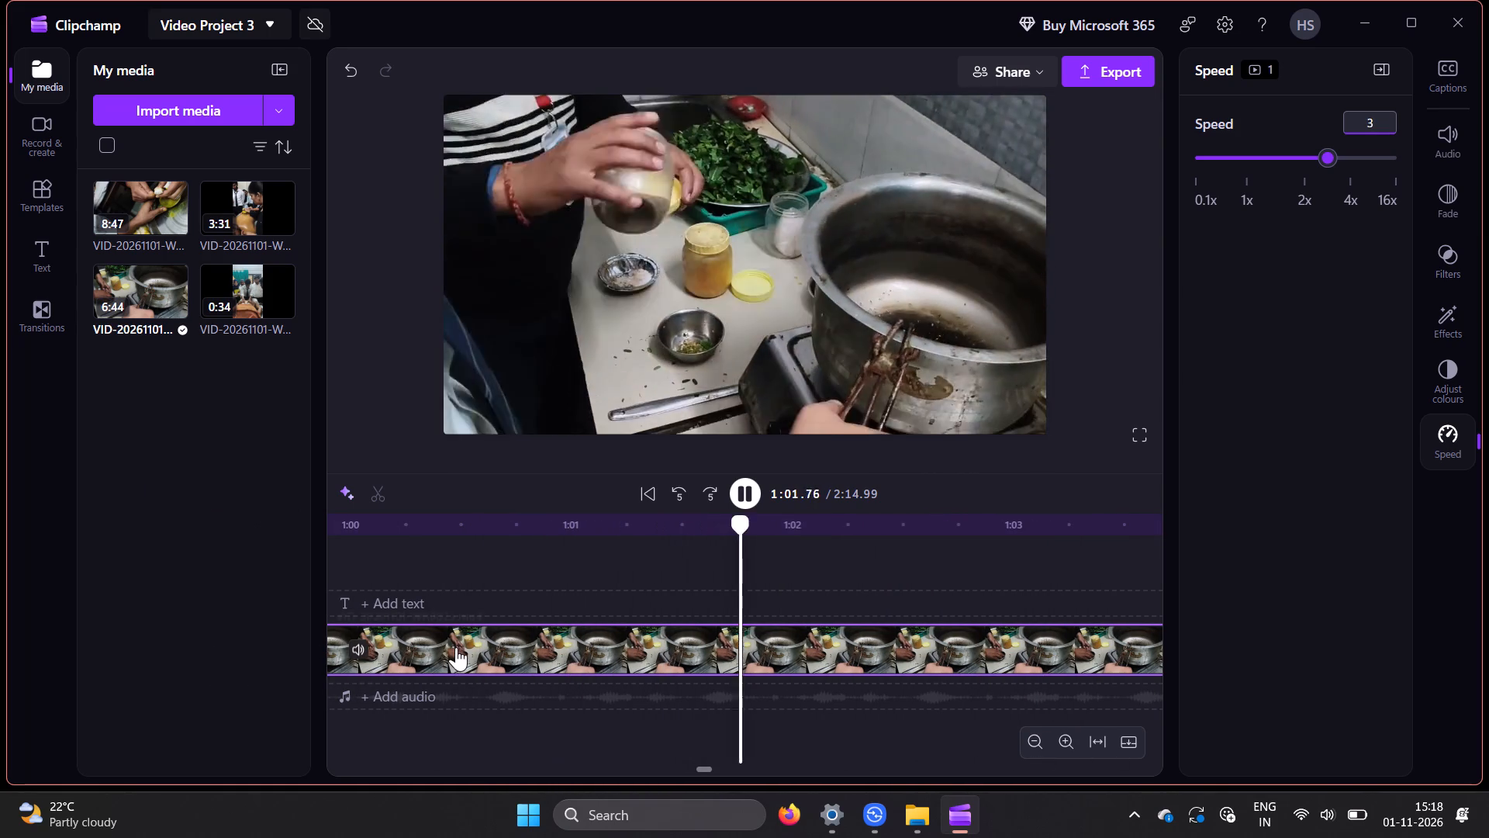
Review the sped-up clip by playing it and looking along the timeline back to its beginning.
scroll(456, 647, "right", 3)
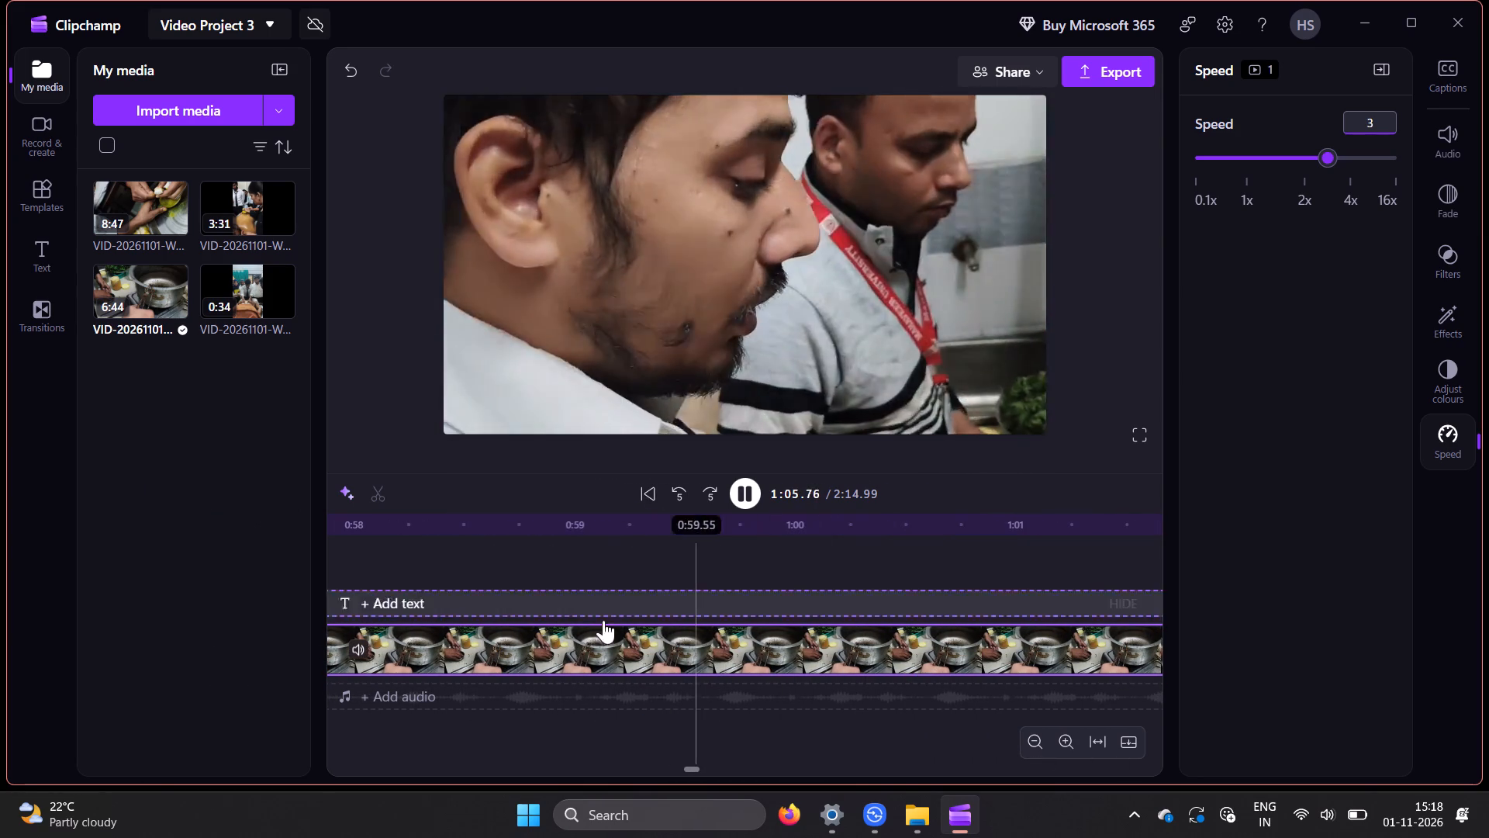
left_click_drag(340, 645, 232, 655)
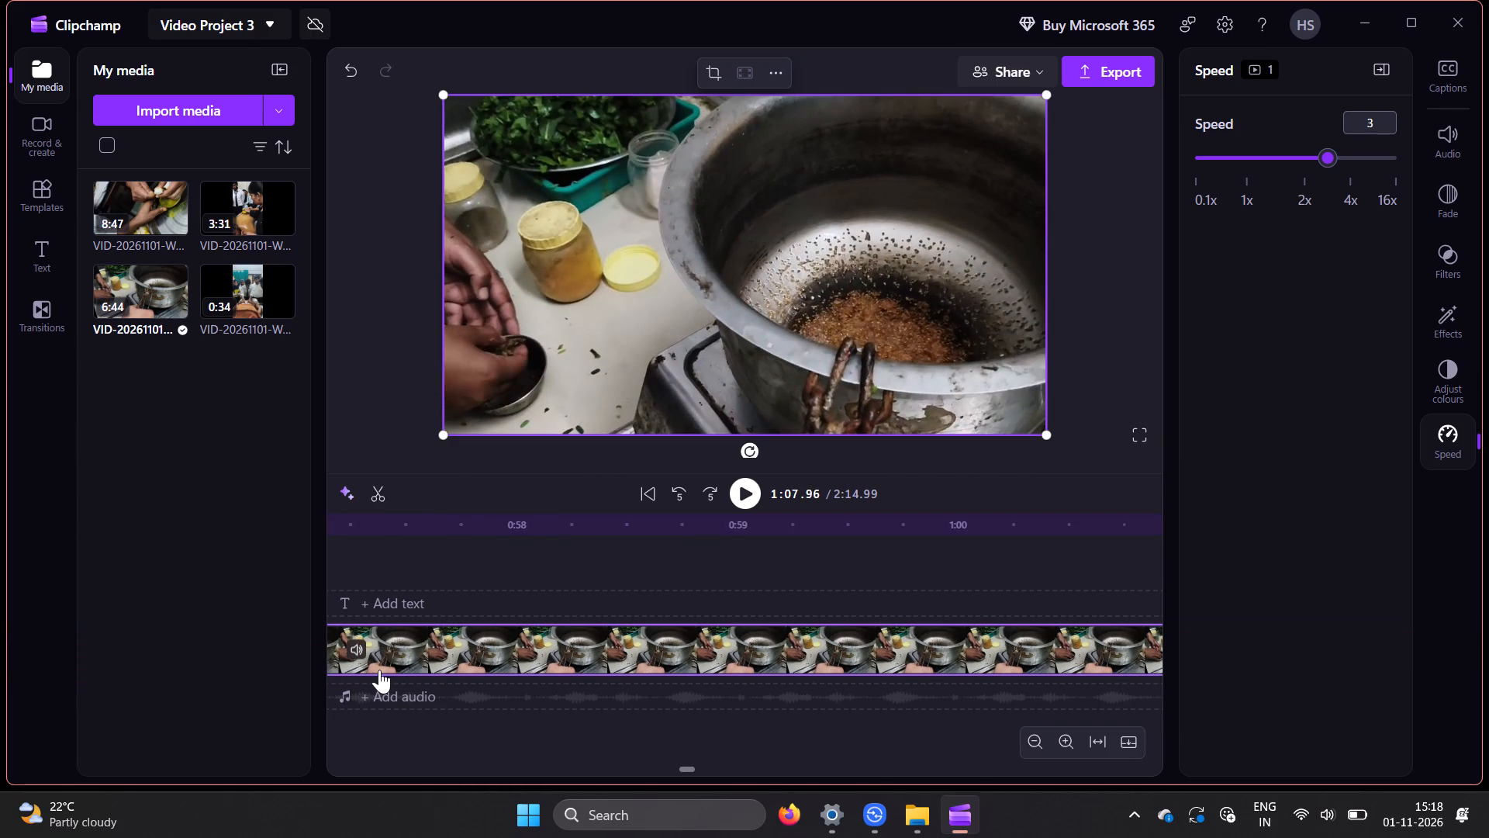
scroll(726, 637, "right", 4)
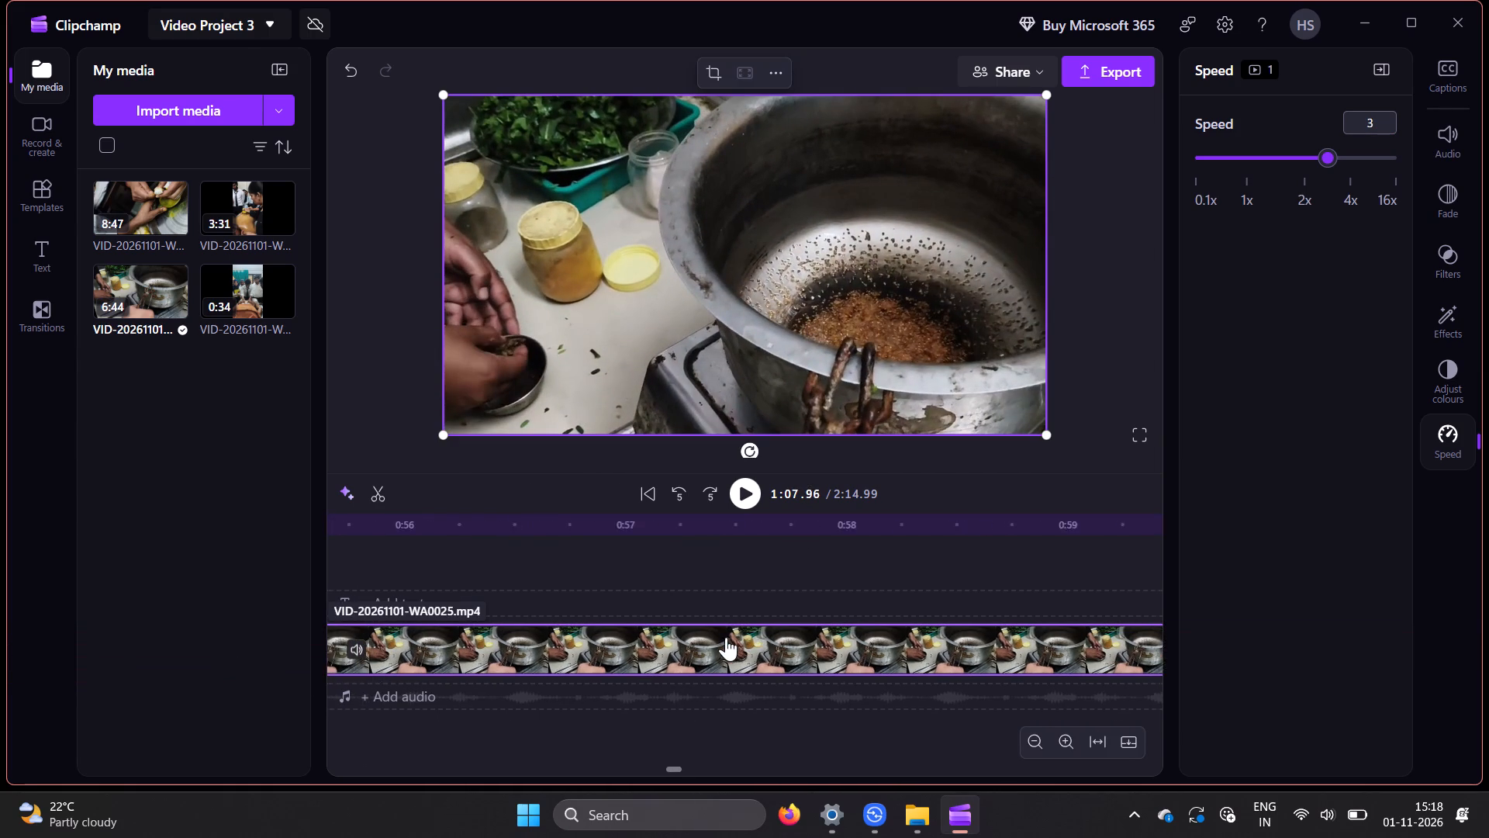
scroll(726, 637, "right", 2)
scroll(726, 637, "right", 20)
scroll(726, 637, "right", 11)
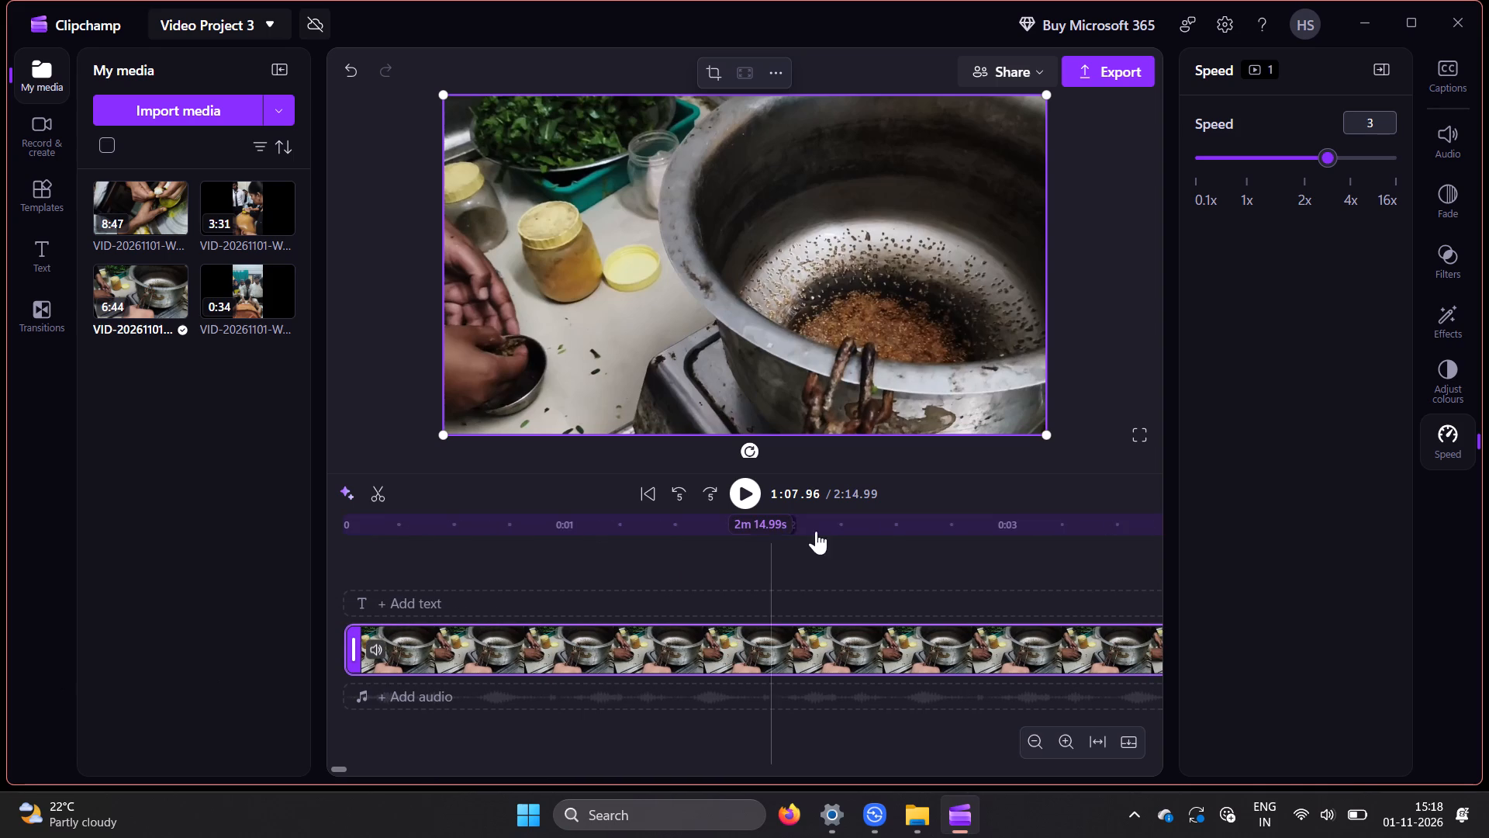
left_click(740, 483)
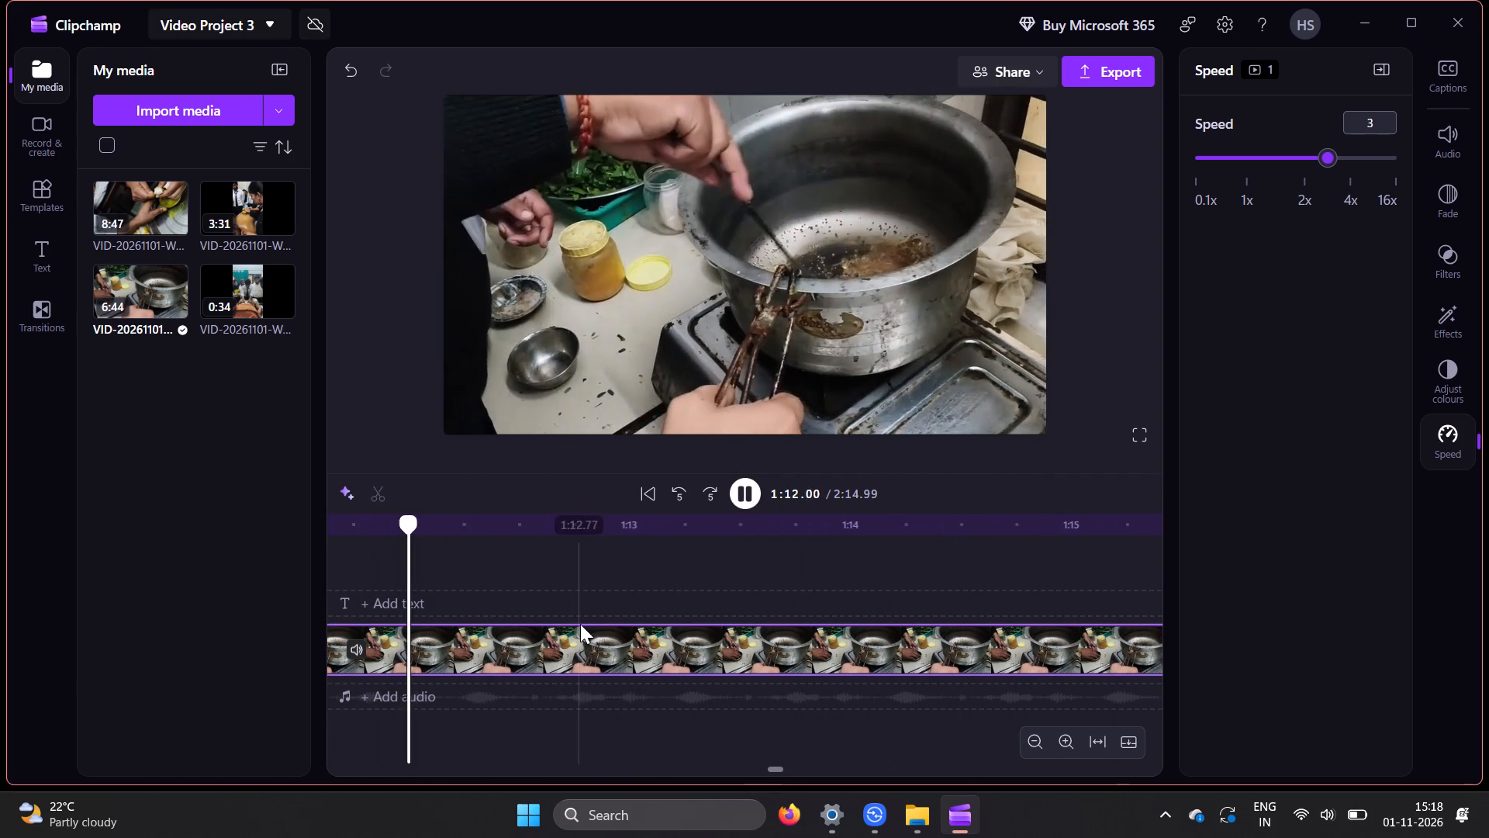
scroll(582, 632, "right", 14)
scroll(582, 632, "right", 18)
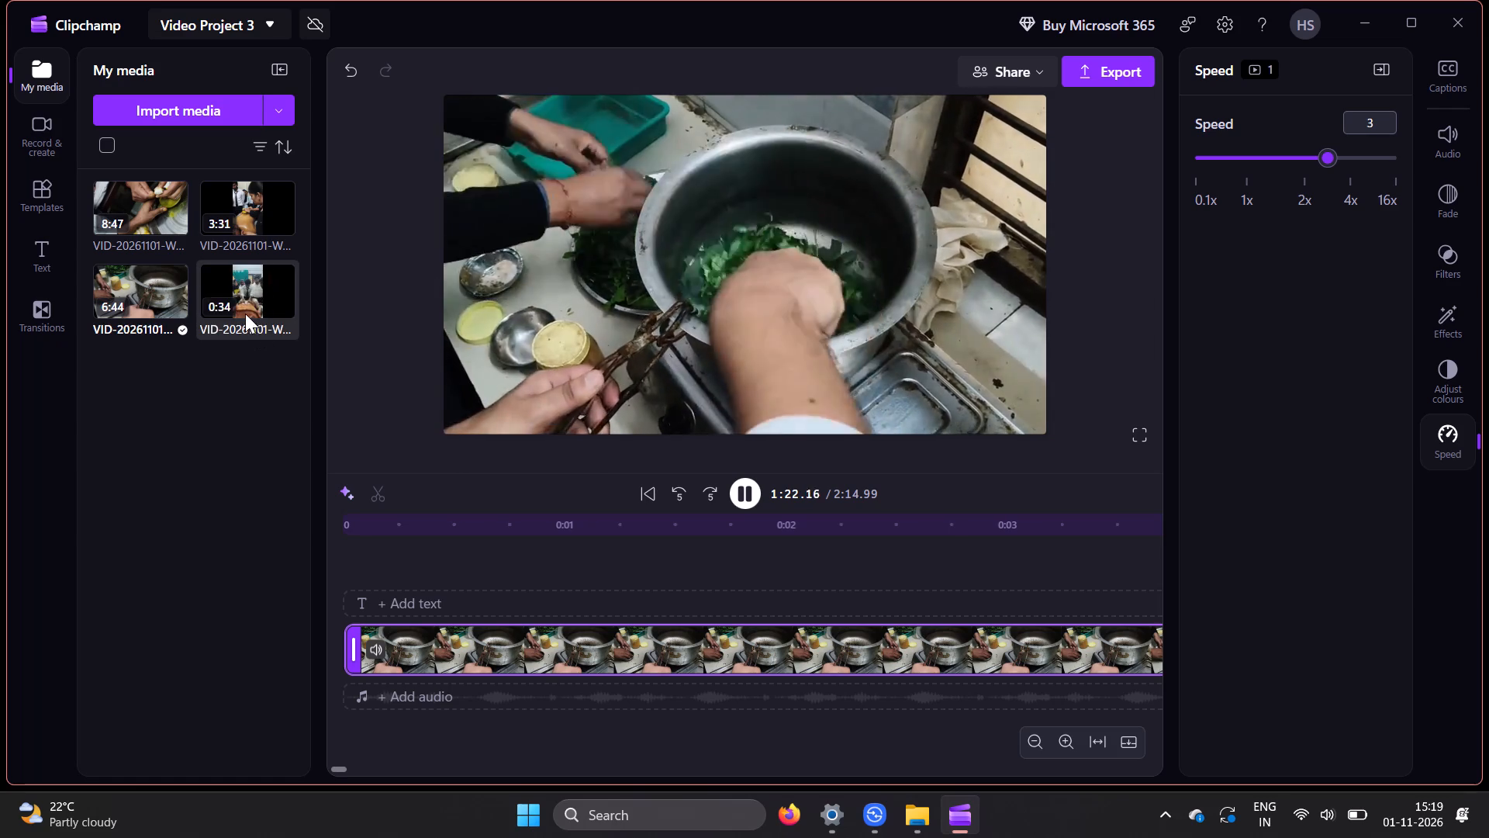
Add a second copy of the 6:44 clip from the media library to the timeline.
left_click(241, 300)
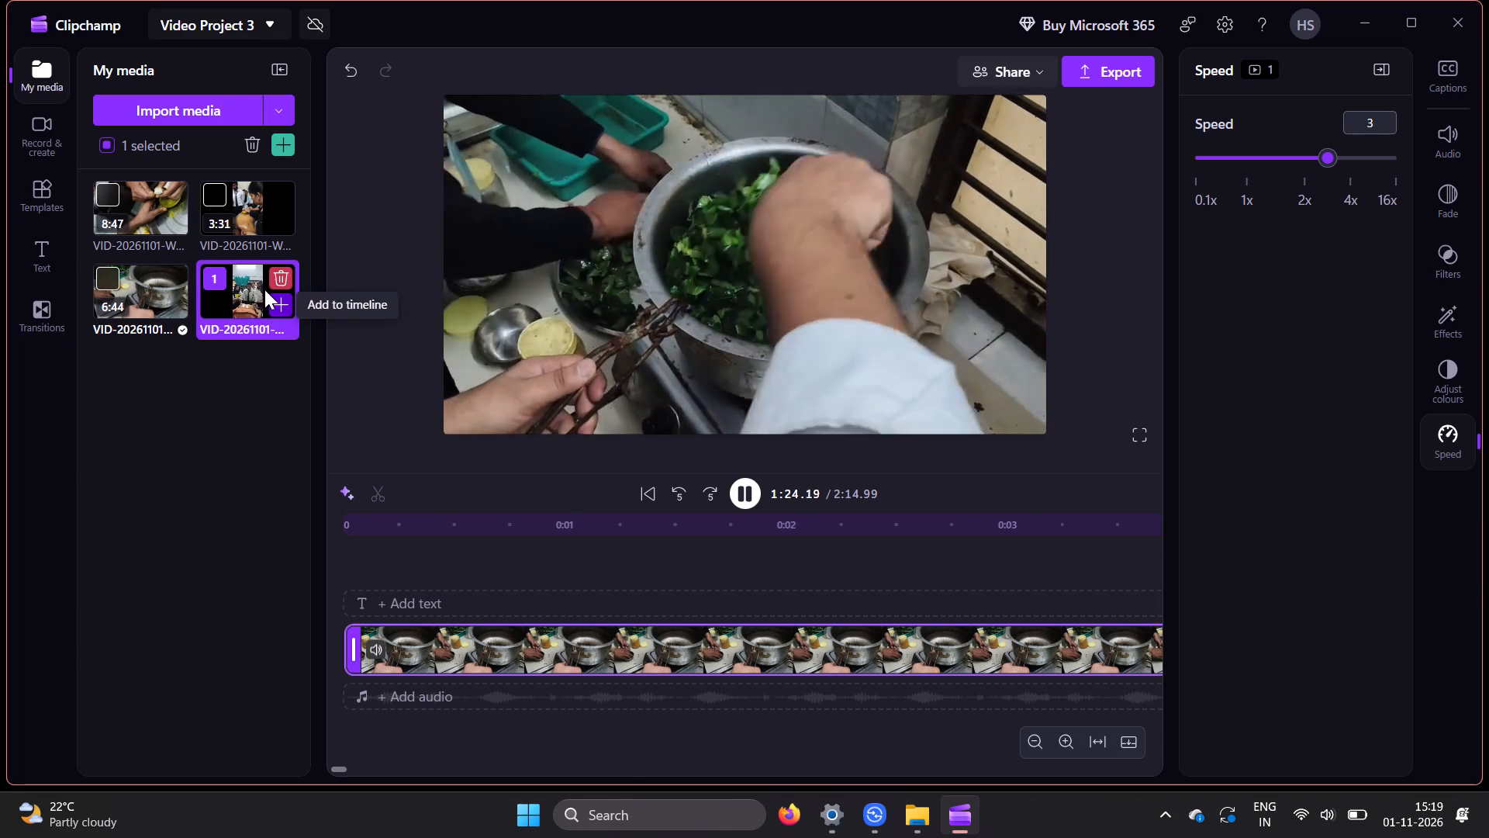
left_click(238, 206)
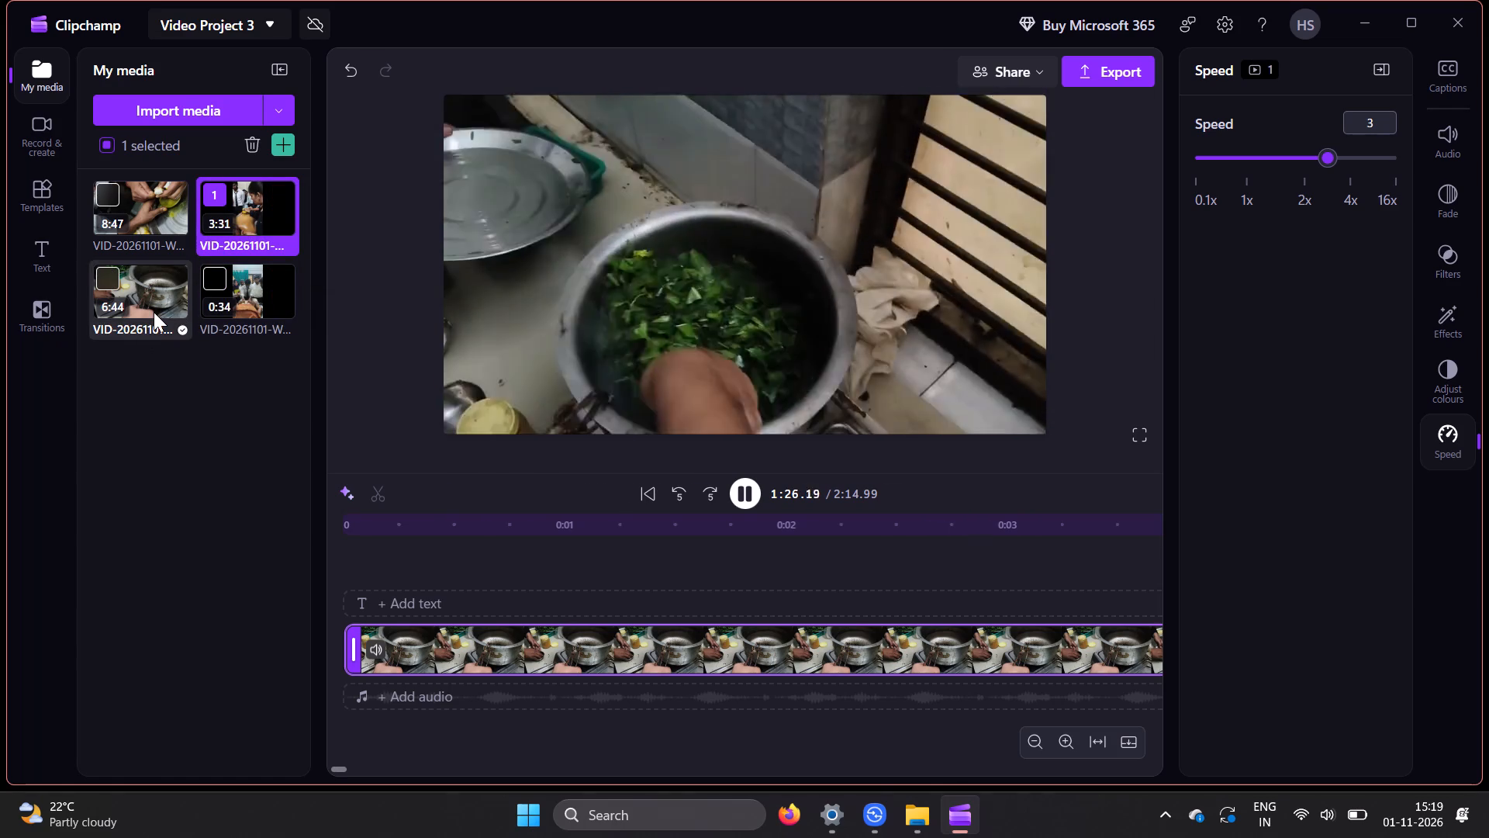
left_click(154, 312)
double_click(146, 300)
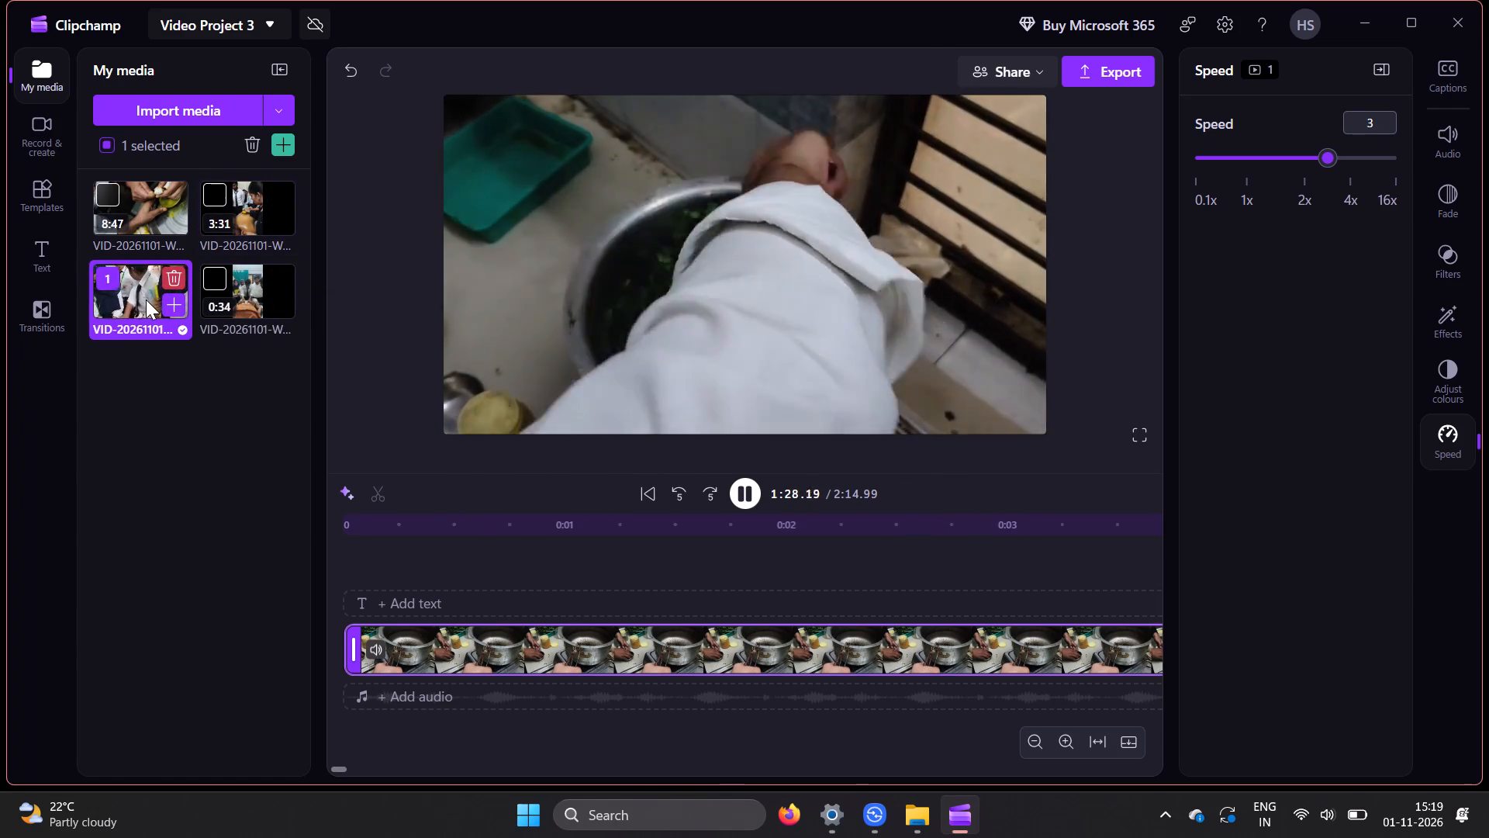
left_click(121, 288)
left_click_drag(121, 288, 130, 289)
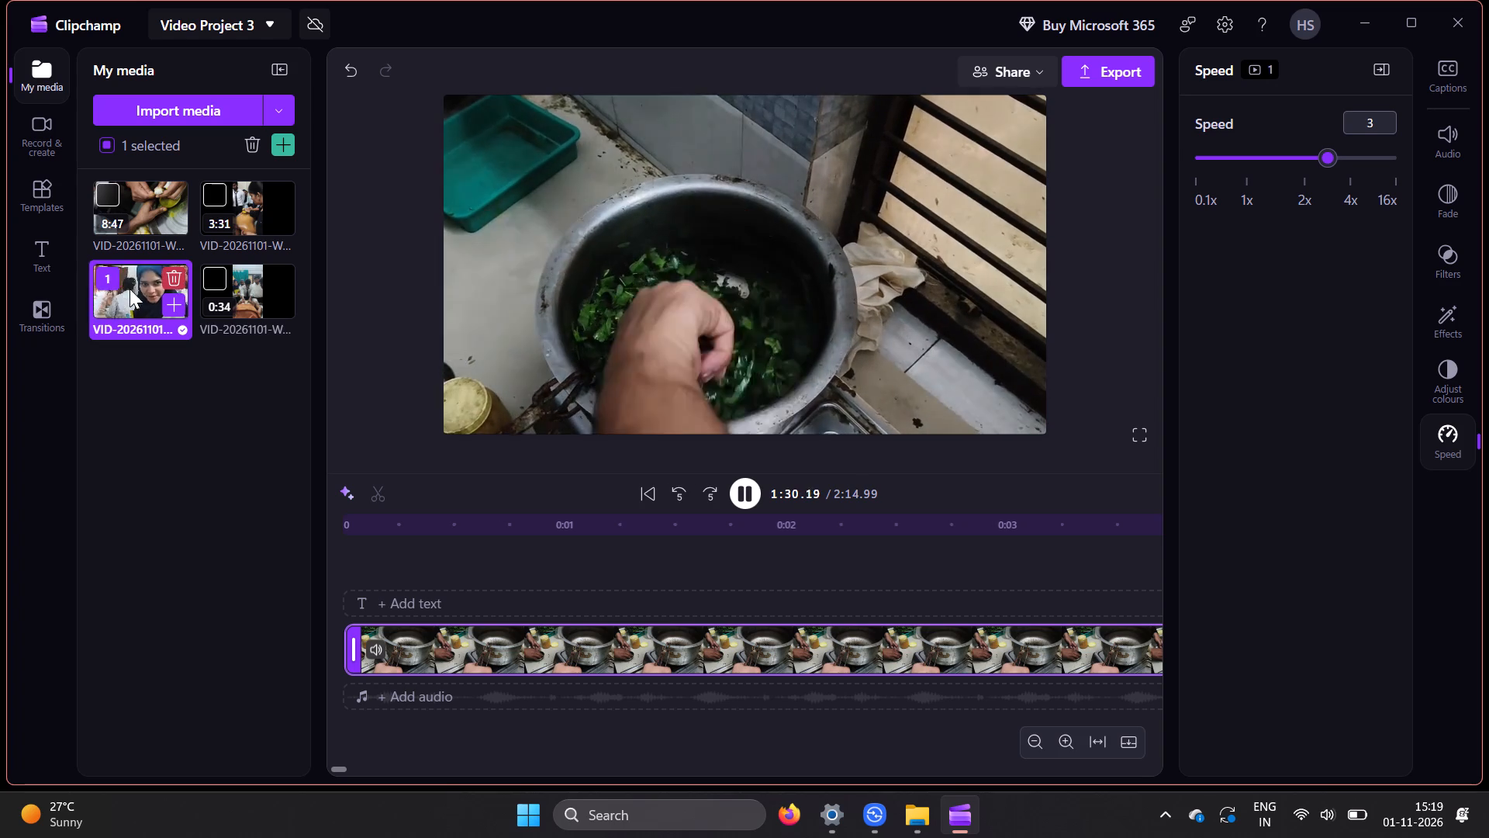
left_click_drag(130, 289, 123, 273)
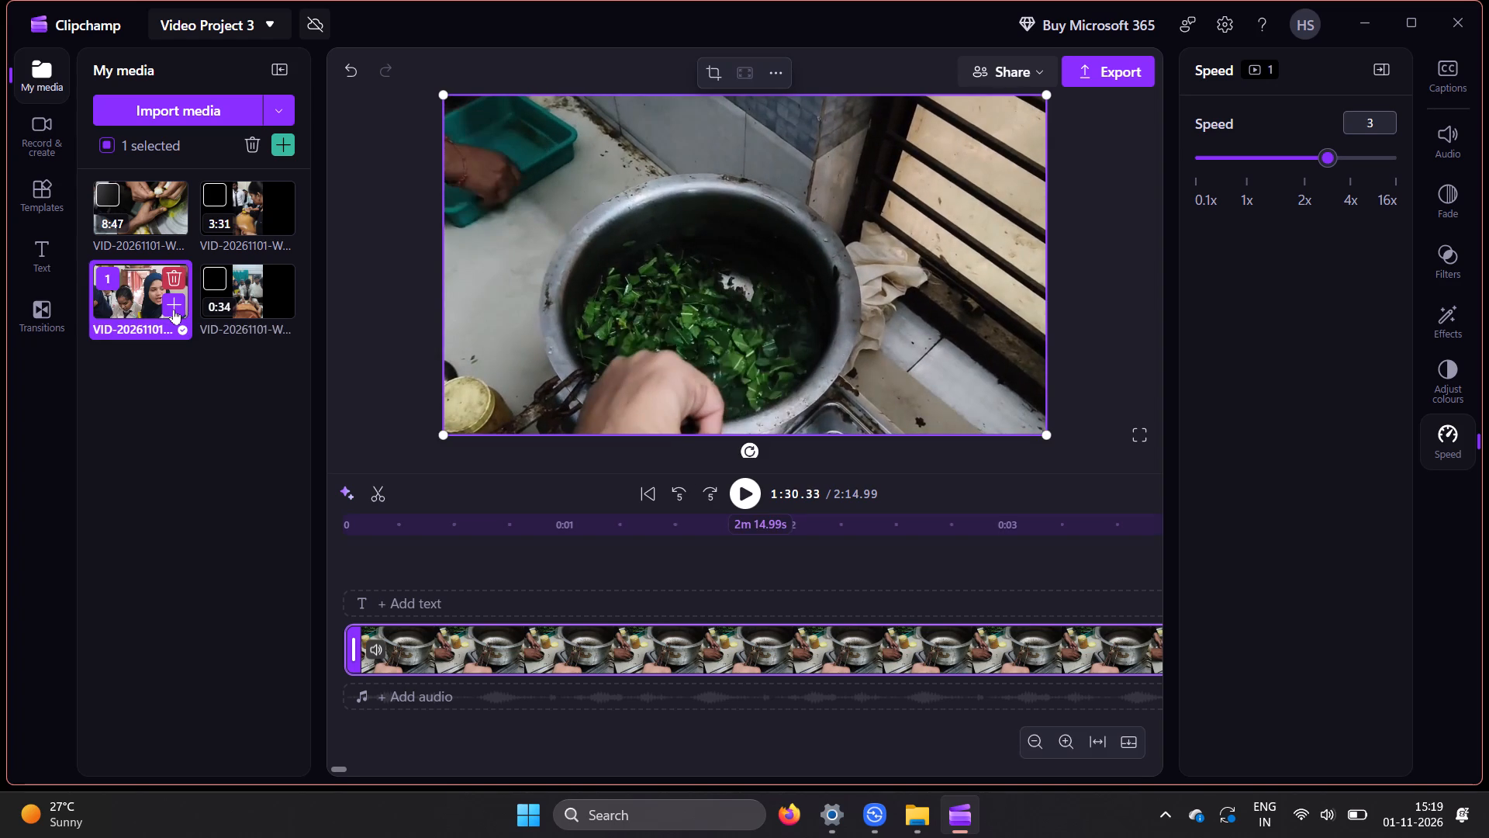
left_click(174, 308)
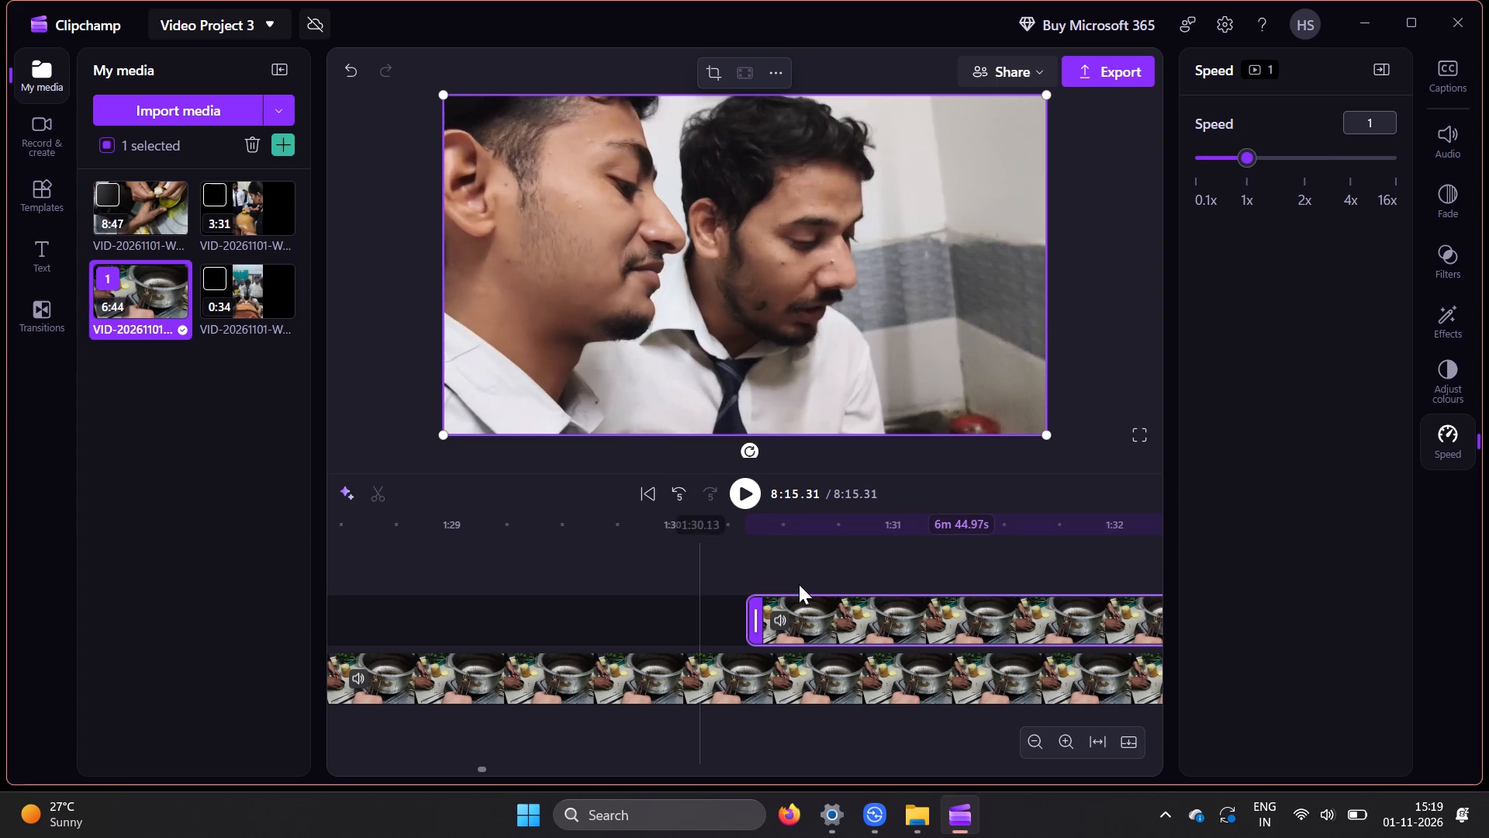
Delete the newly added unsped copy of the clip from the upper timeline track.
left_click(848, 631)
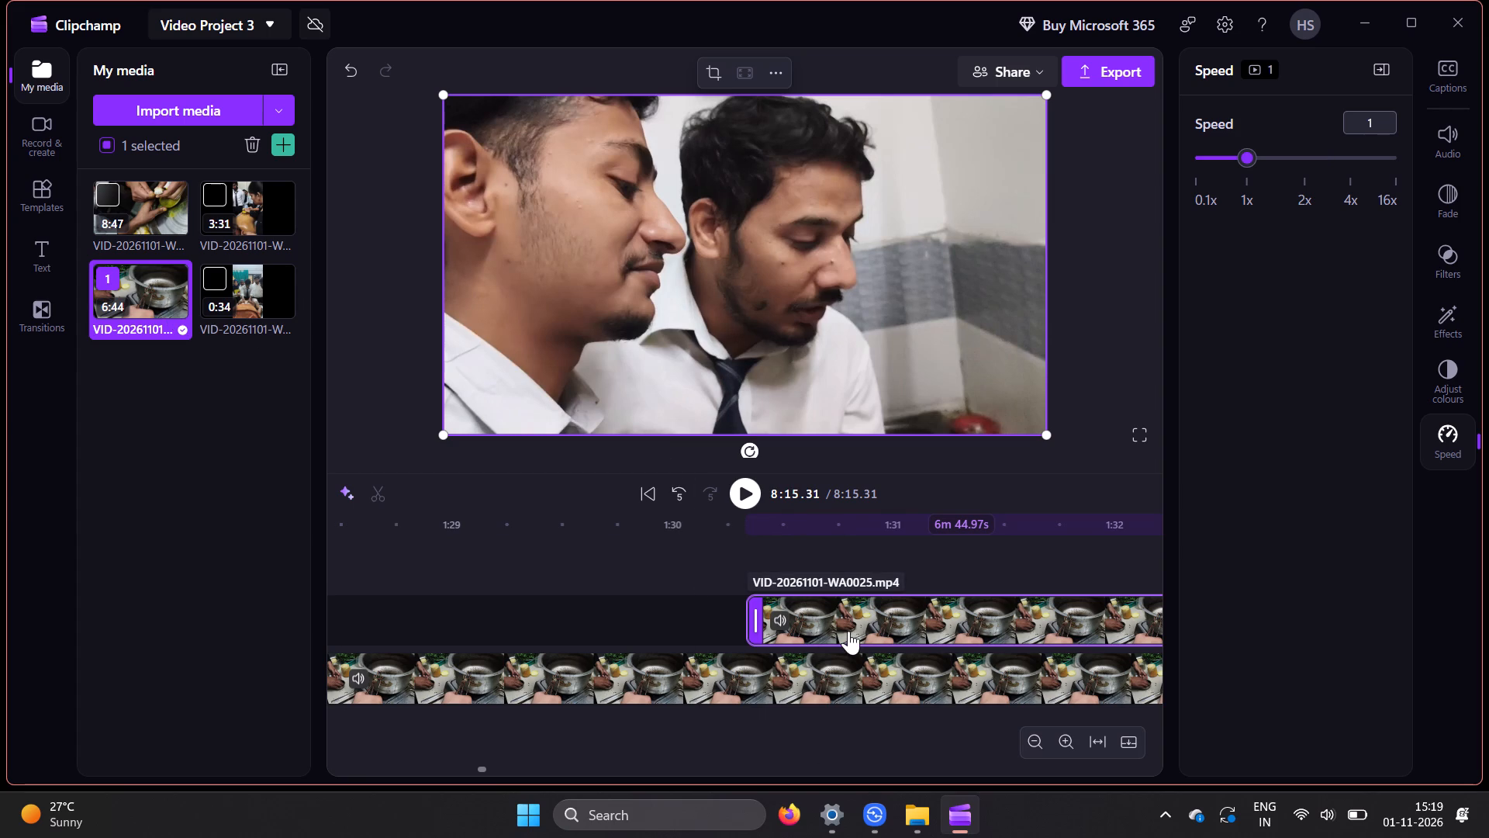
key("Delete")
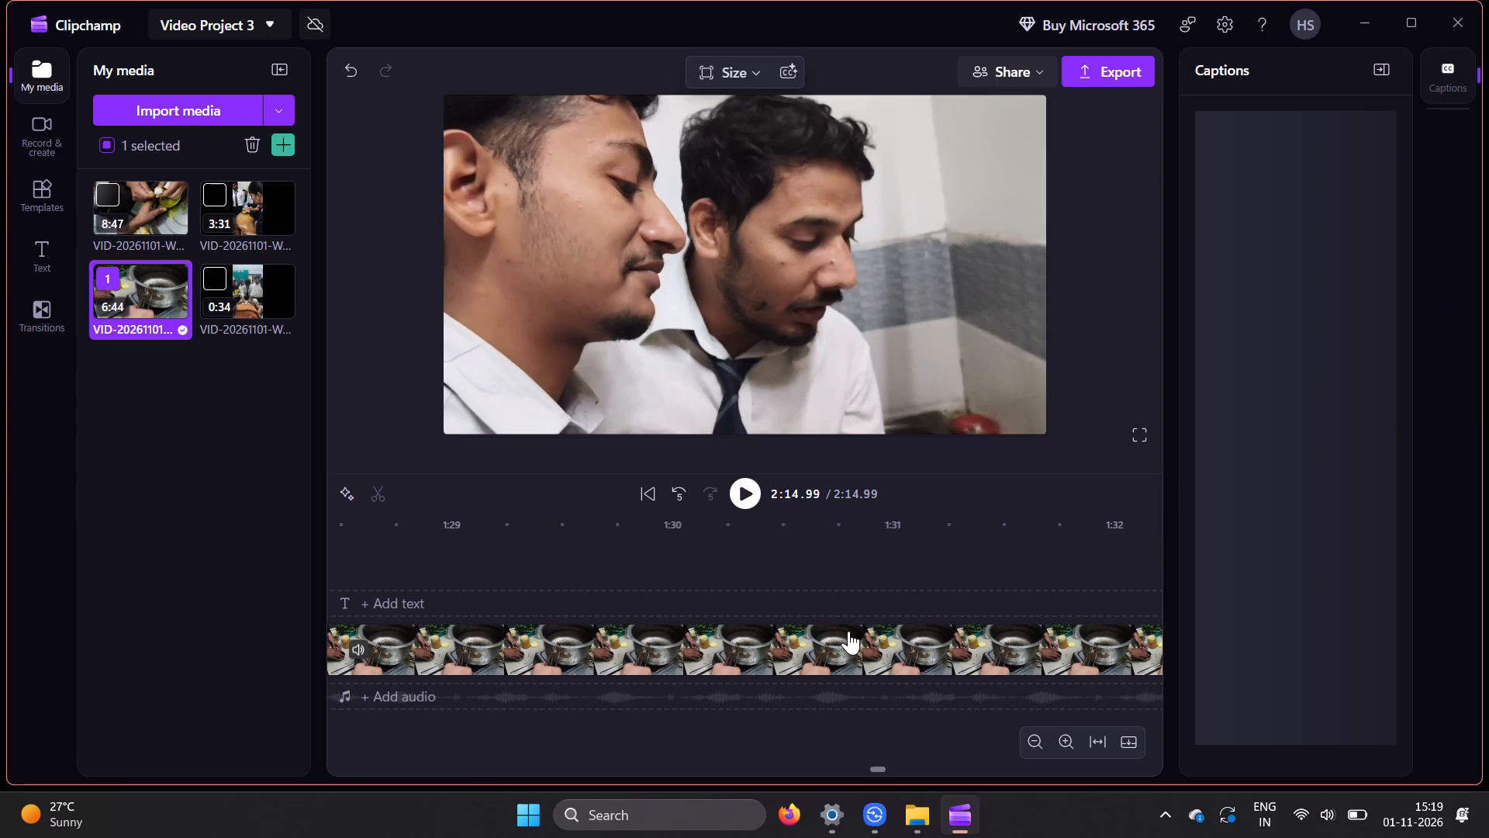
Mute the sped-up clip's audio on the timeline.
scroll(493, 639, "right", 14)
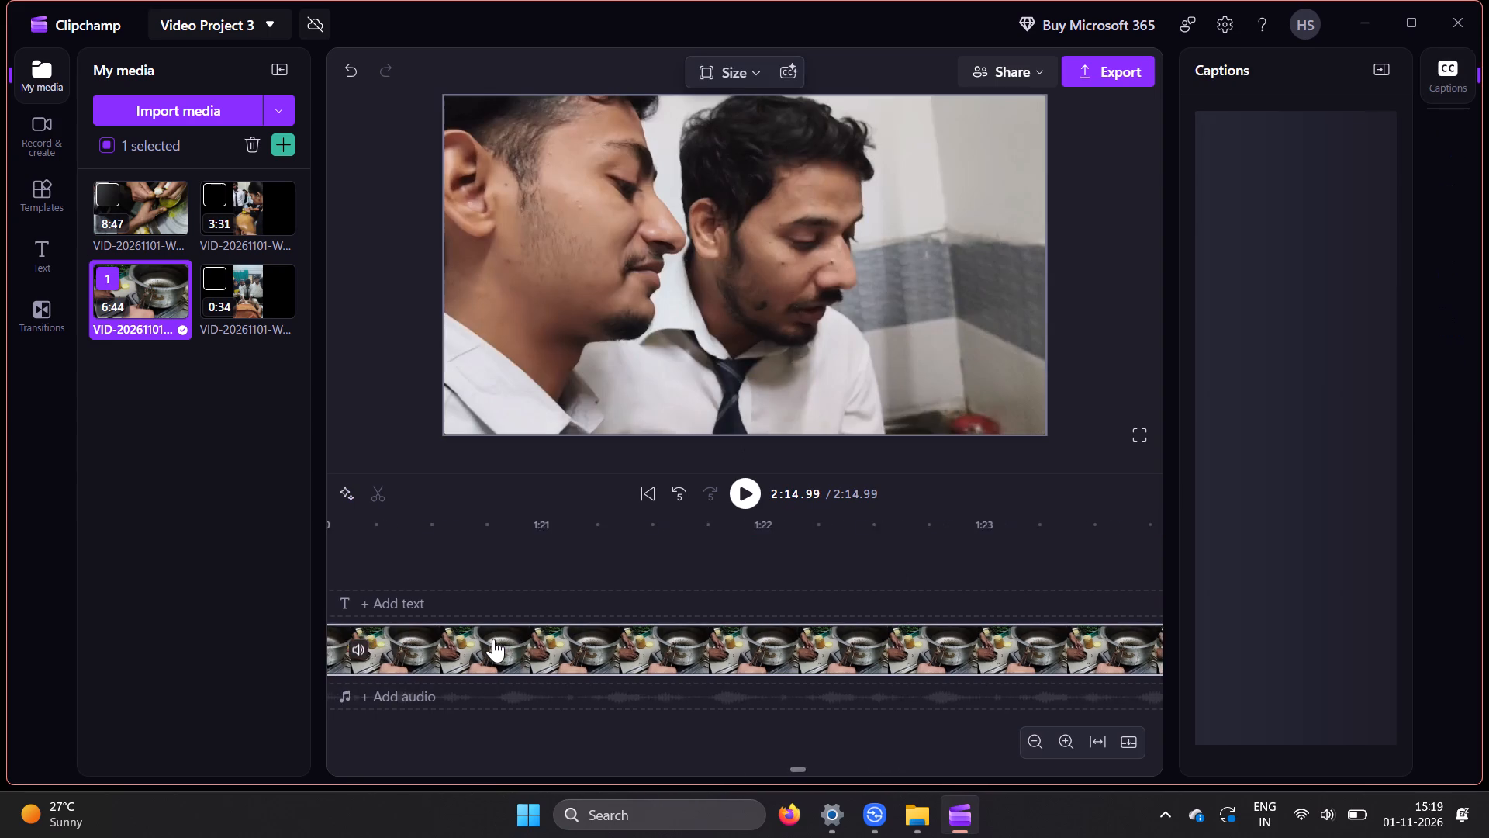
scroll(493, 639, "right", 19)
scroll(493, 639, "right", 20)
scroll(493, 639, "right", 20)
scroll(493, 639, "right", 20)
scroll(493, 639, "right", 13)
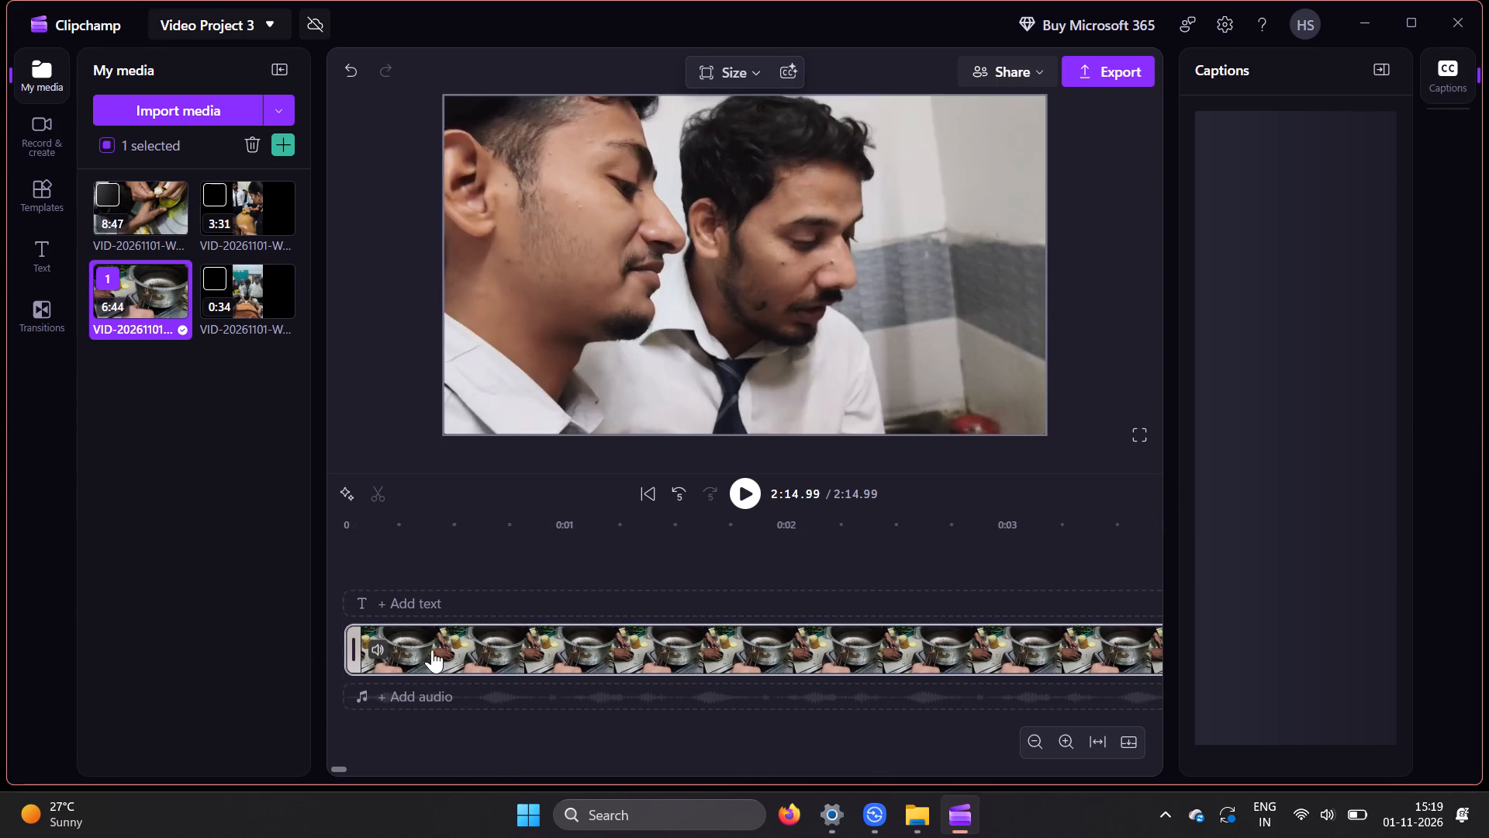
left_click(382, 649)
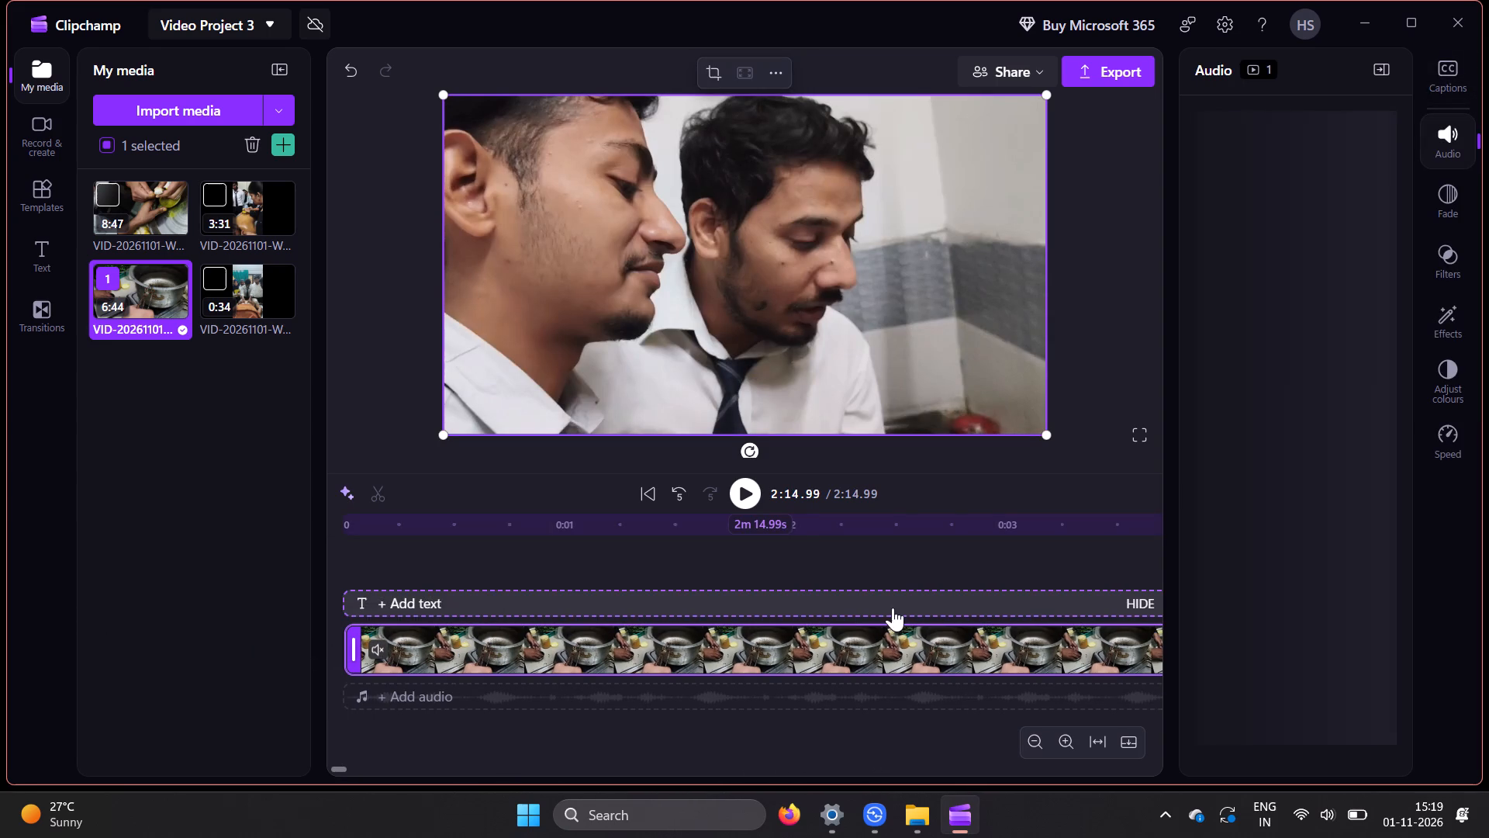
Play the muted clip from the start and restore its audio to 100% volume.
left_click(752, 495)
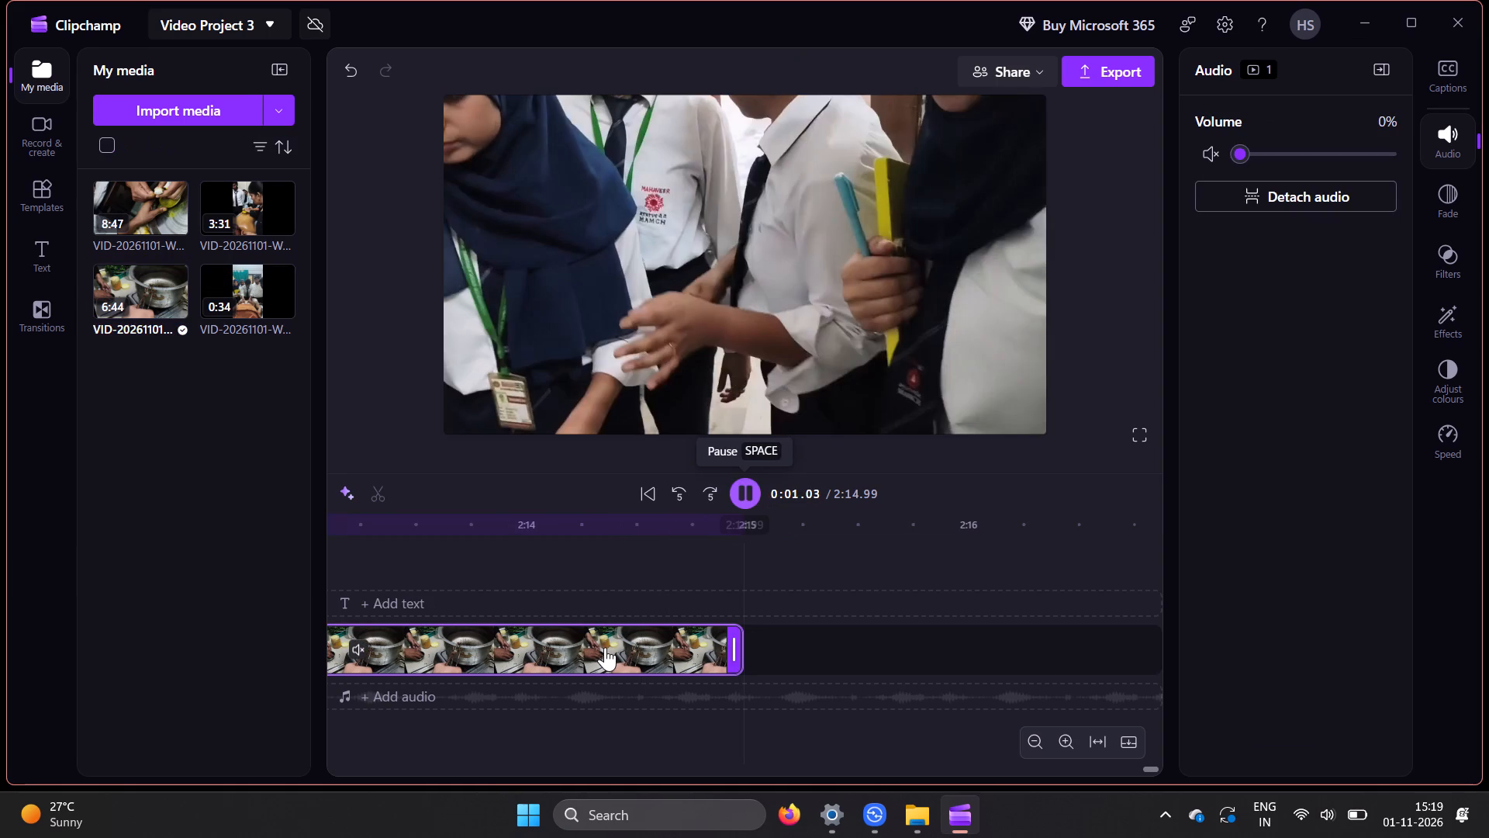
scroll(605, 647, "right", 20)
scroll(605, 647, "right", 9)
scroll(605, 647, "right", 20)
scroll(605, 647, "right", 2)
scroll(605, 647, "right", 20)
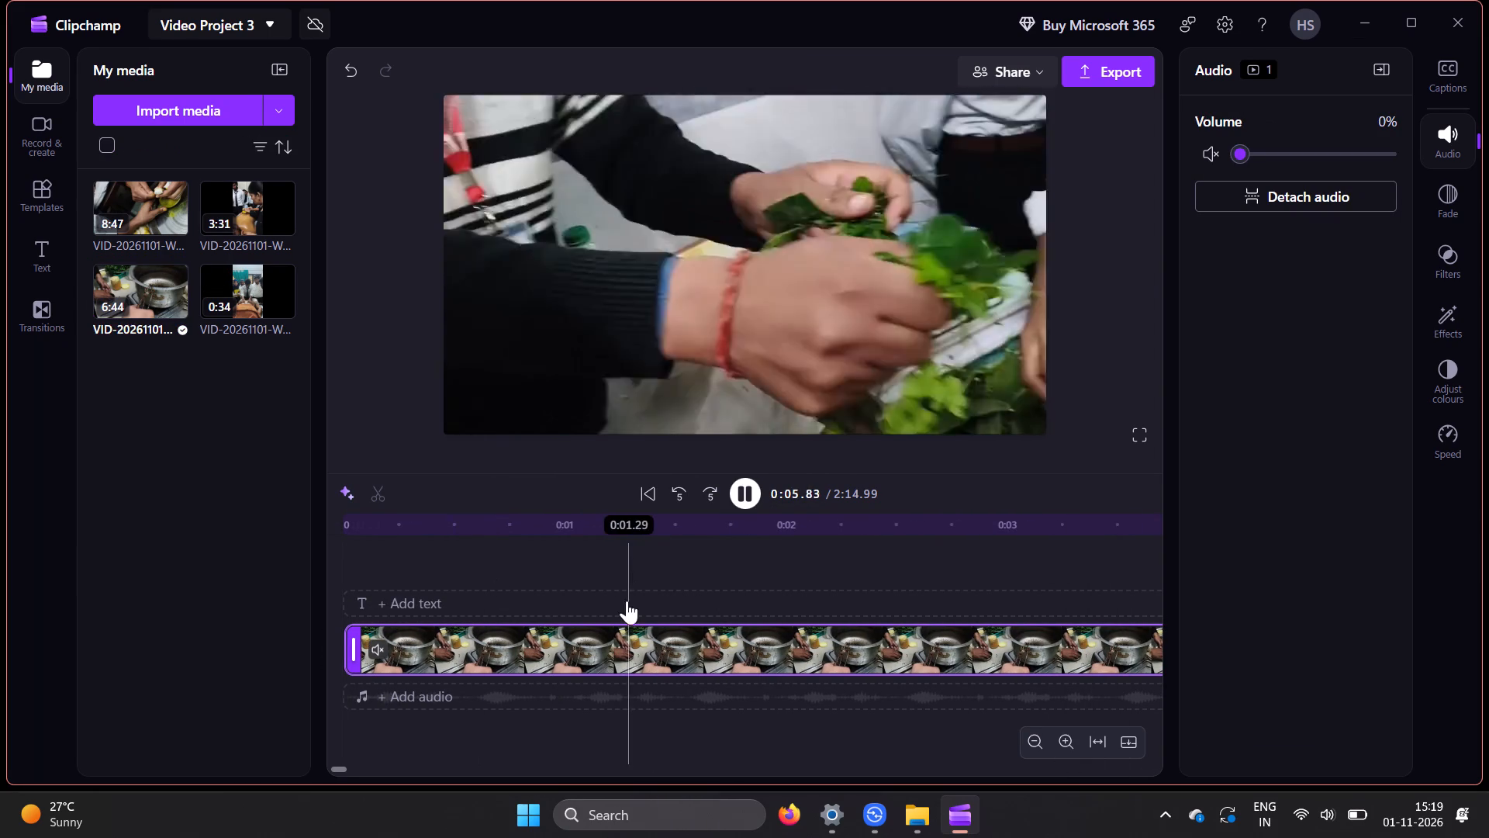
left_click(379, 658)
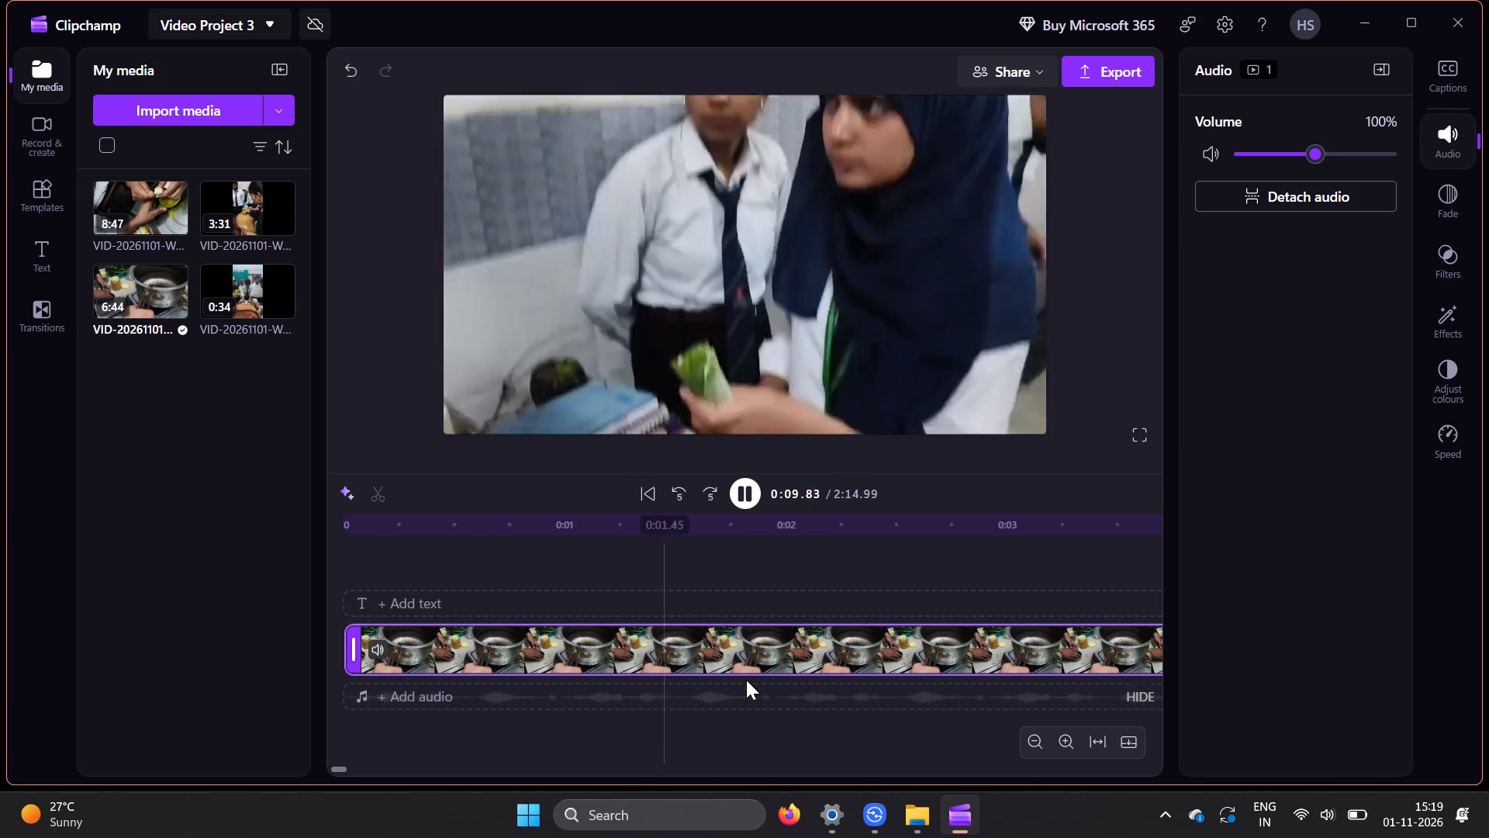
Watch the sped-up clip's playback in full screen and return to the editor.
left_click(855, 649)
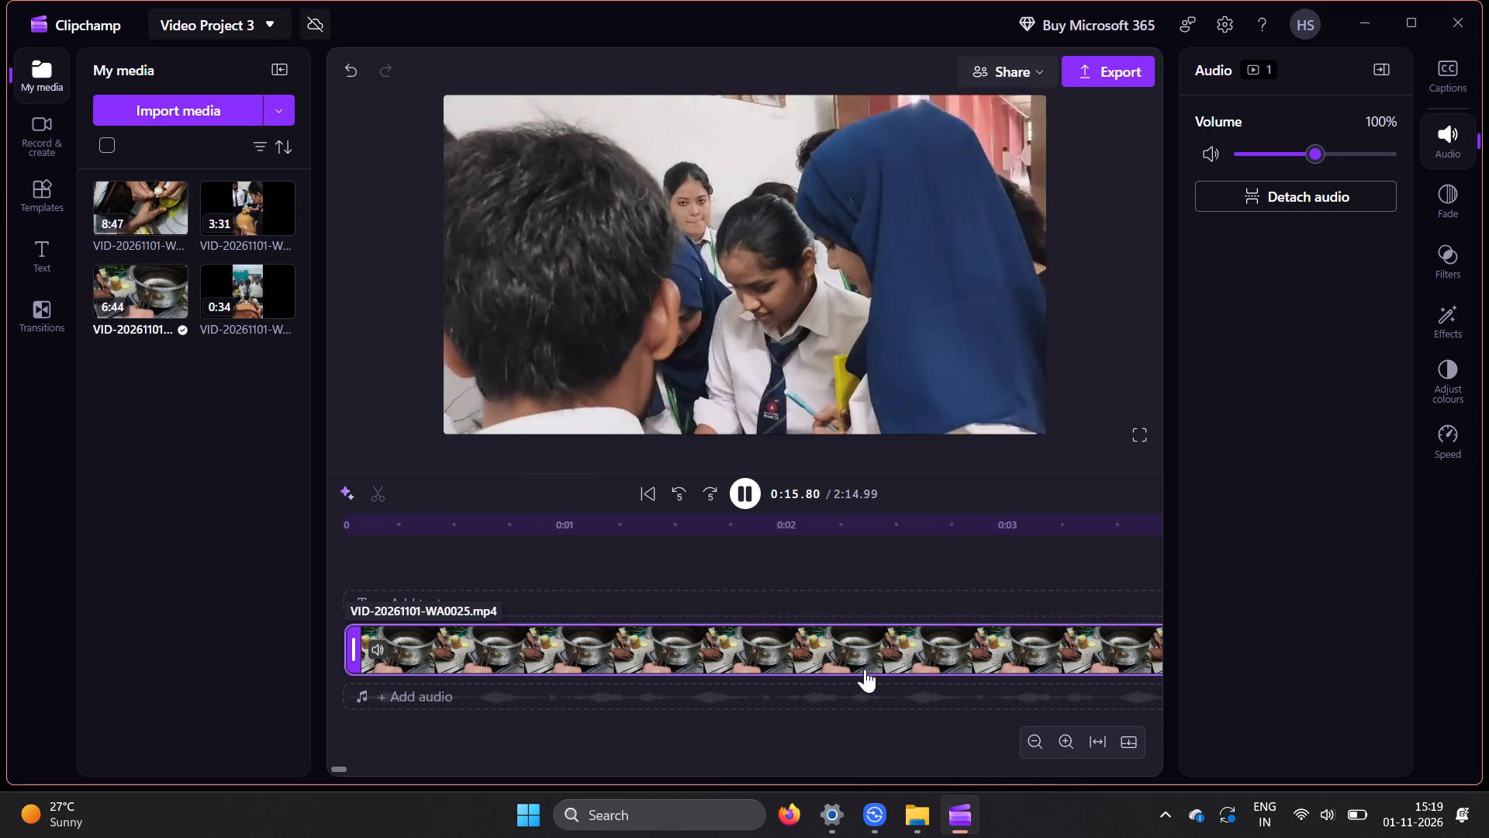
left_click(865, 669)
left_click(1044, 659)
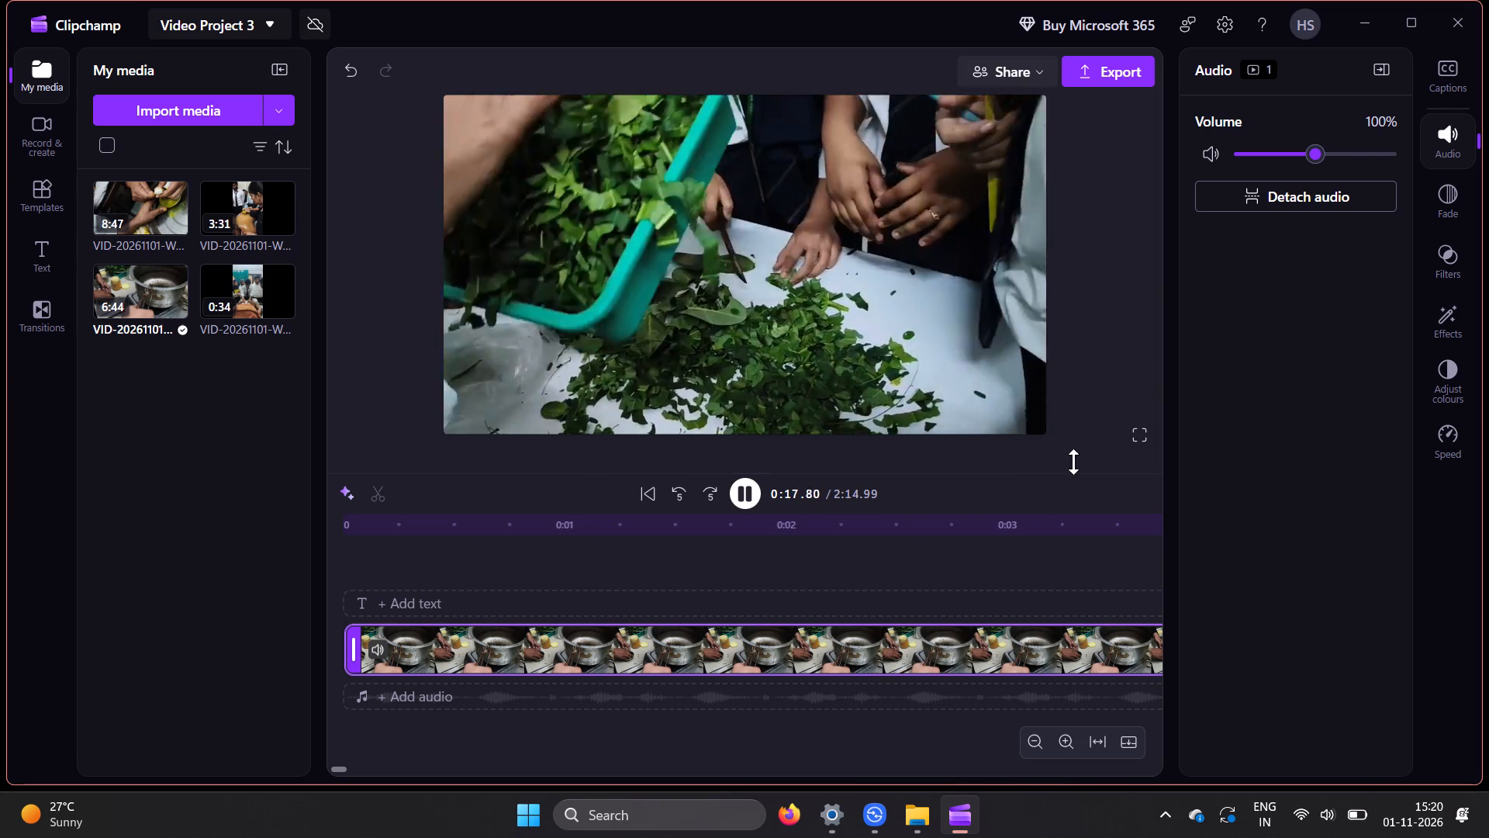
left_click(1140, 437)
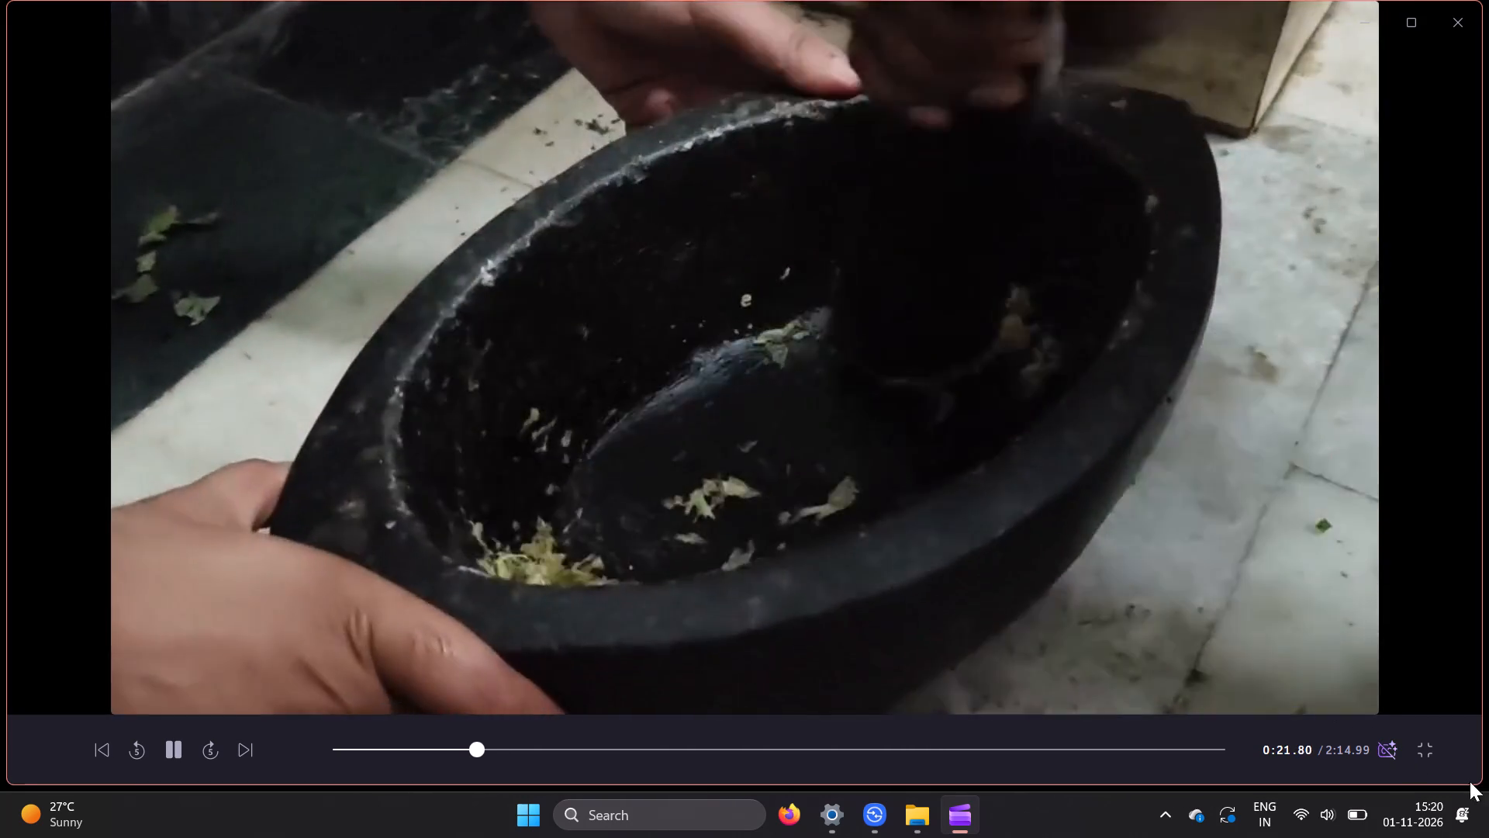
left_click(1424, 749)
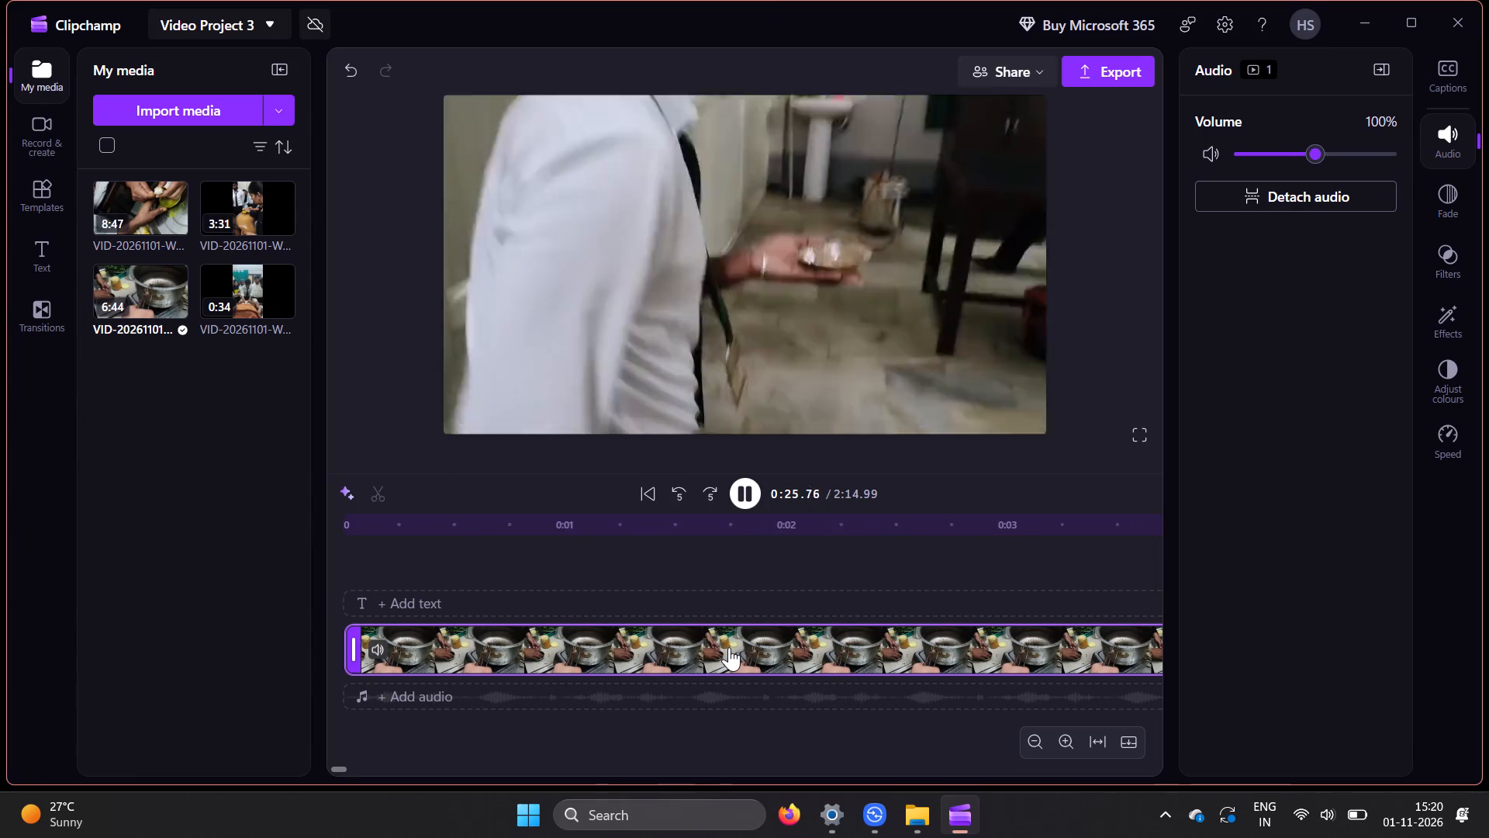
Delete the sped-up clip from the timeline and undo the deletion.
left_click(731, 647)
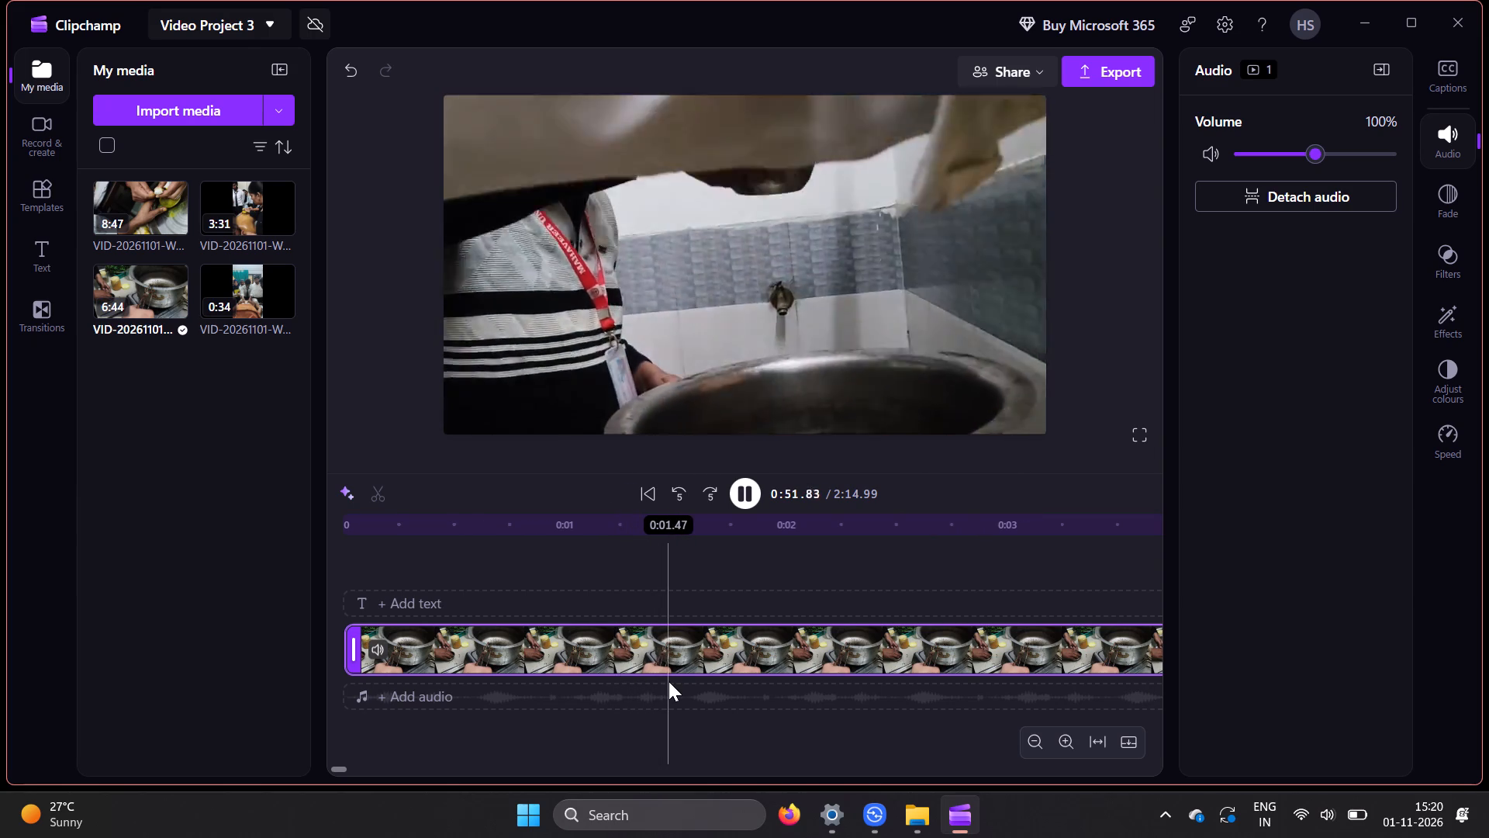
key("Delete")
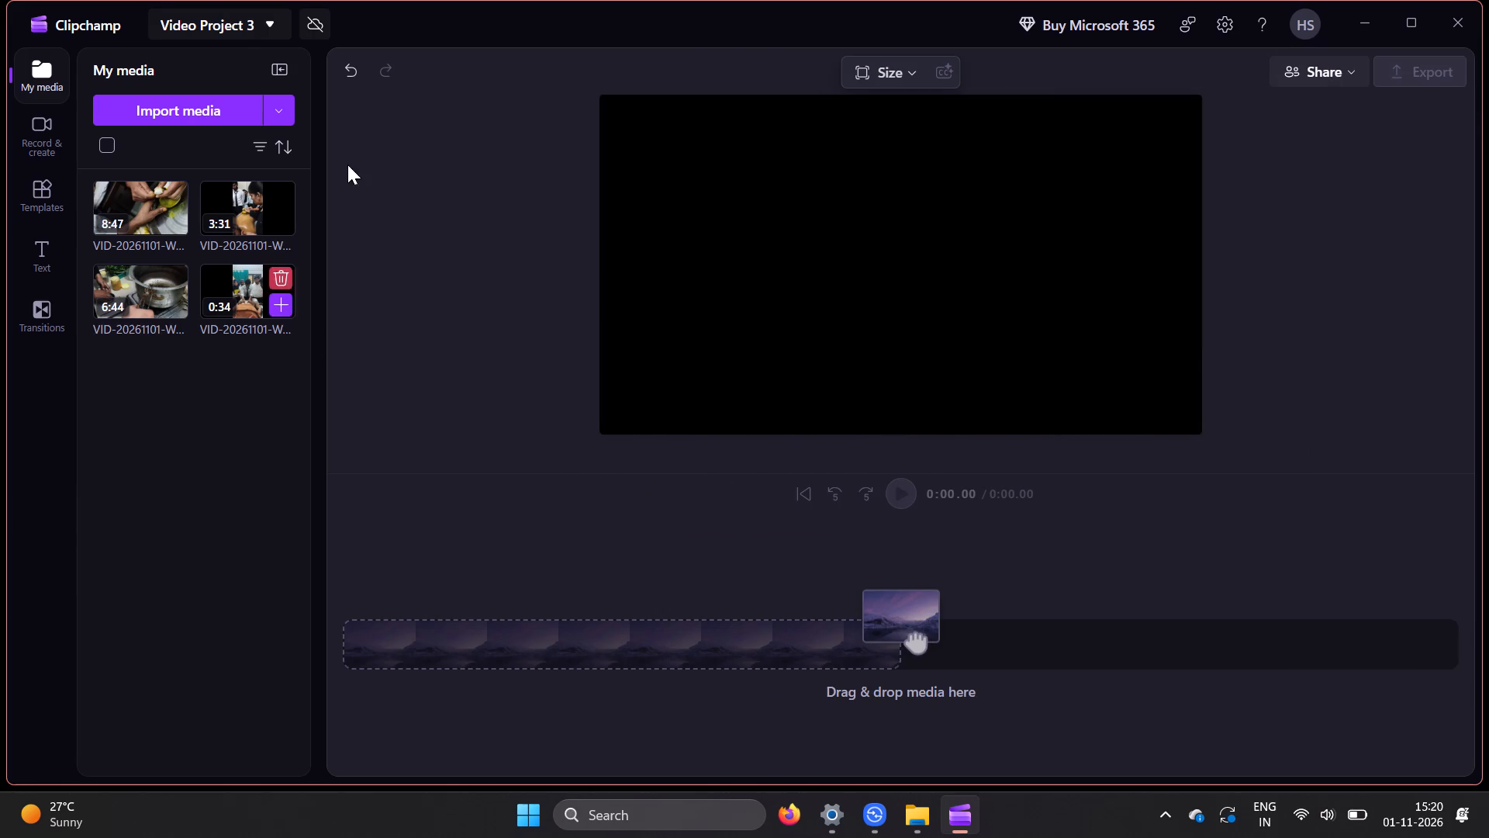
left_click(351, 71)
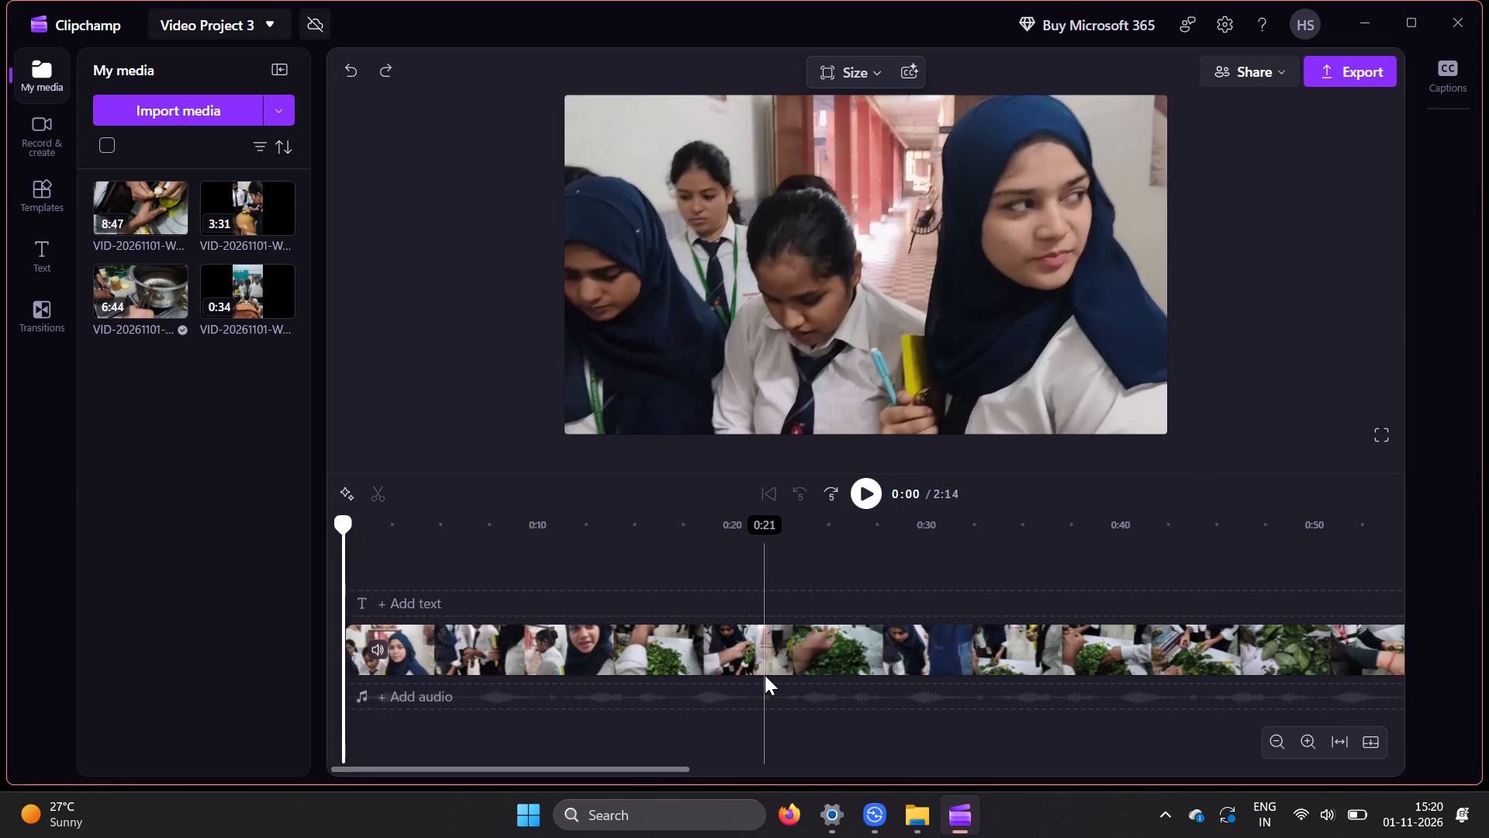
Move the sped-up clip along the timeline so it starts at about 4 seconds, leaving a gap before it.
left_click(979, 650)
left_click(979, 650)
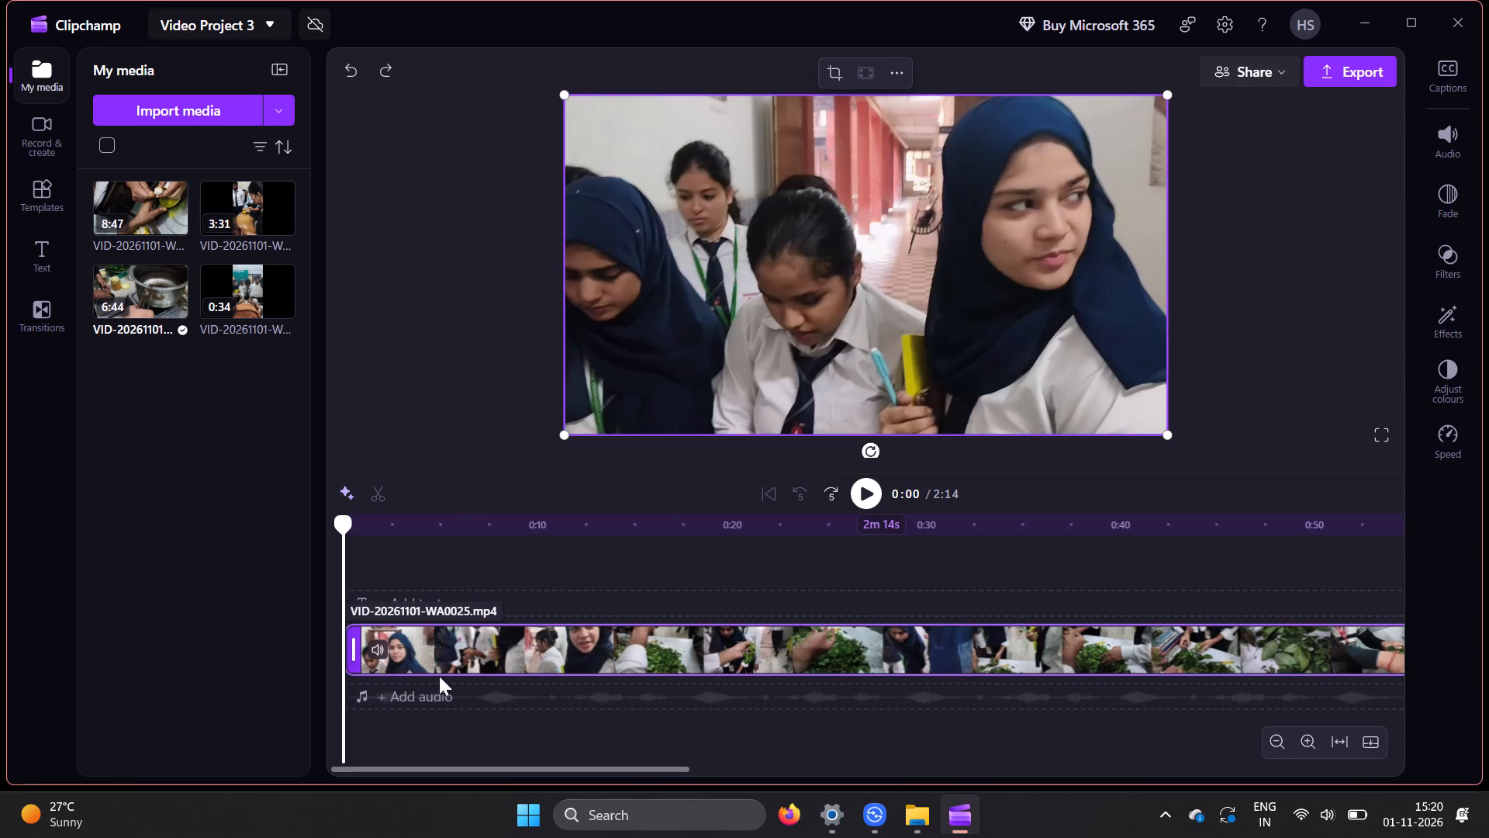
left_click_drag(370, 638, 696, 633)
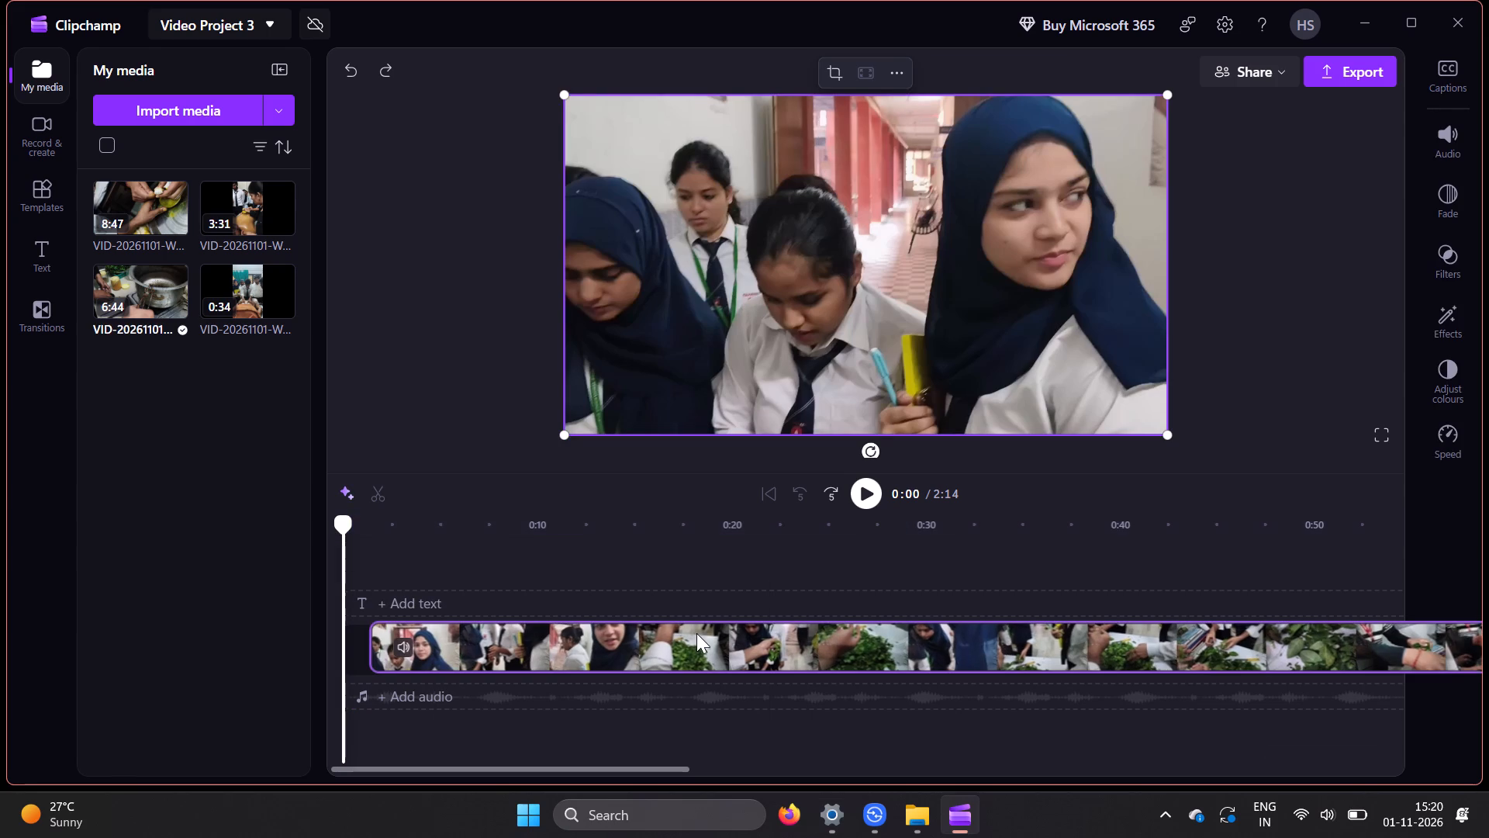
left_click_drag(696, 633, 697, 633)
left_click(715, 633)
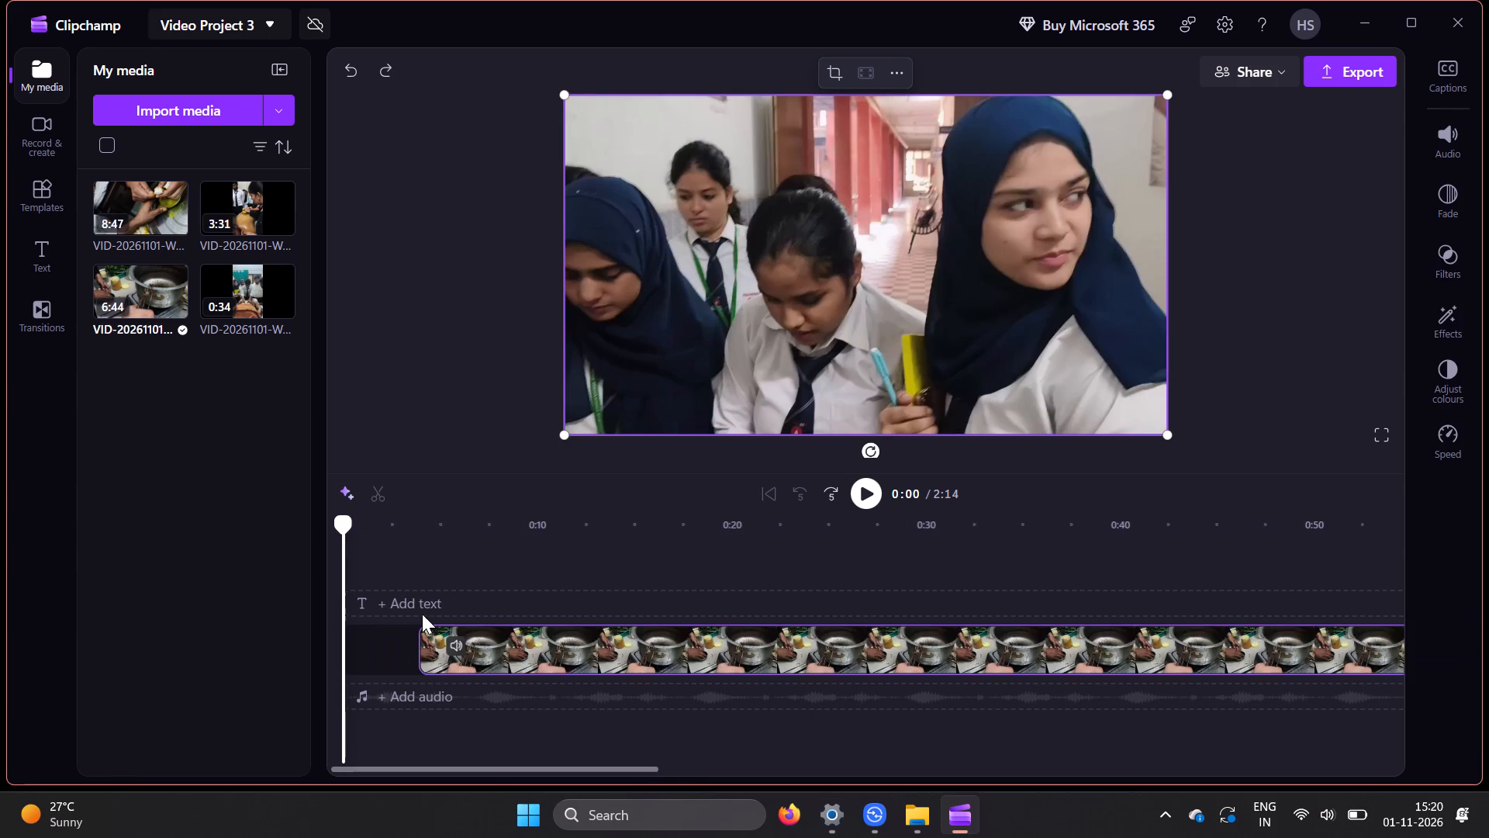
Play the moved clip with the whole timeline fitted in view, and pause it at 0:13.
left_click(862, 487)
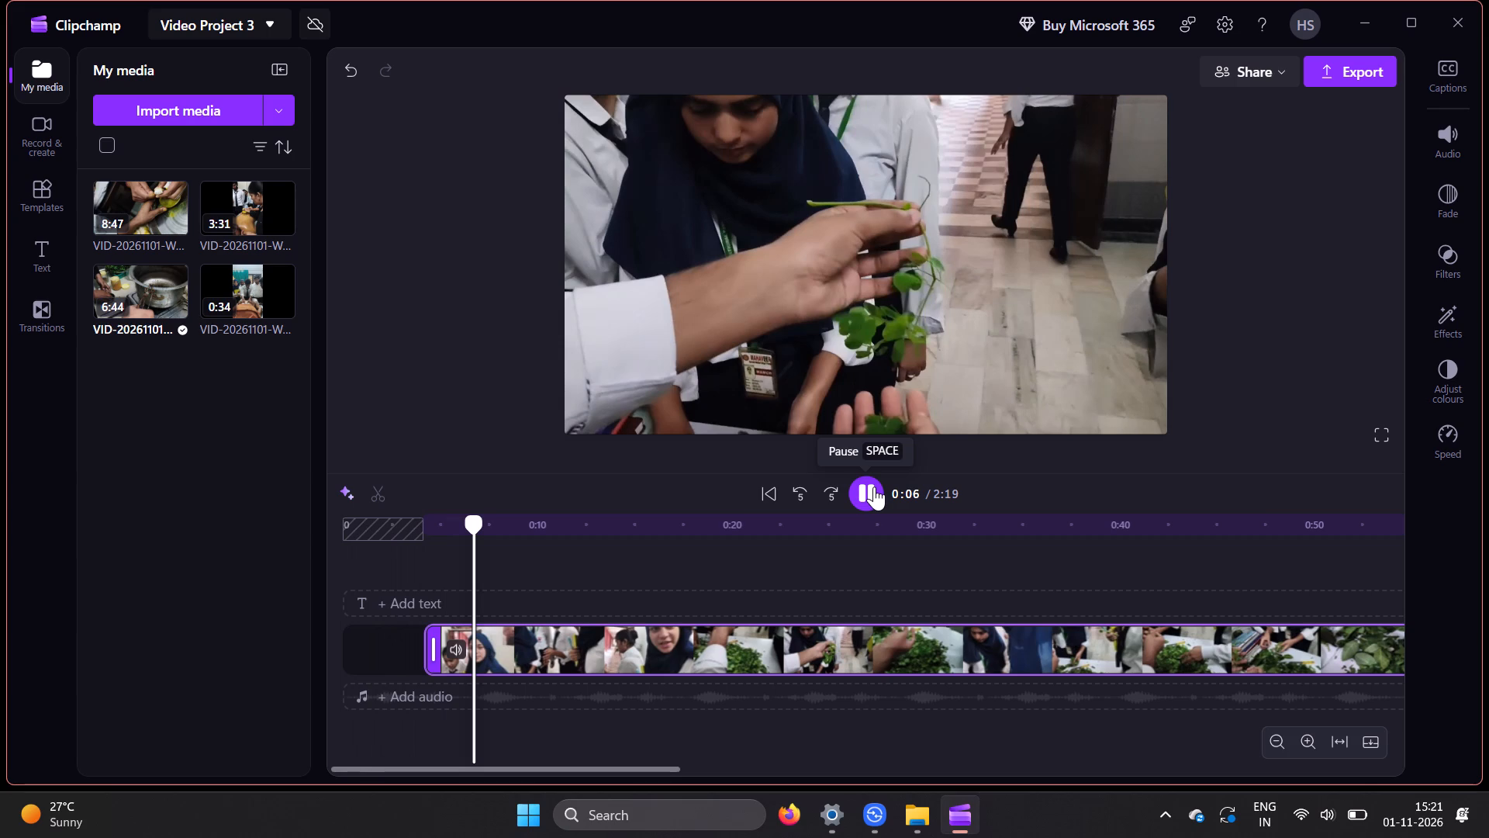
left_click(1337, 743)
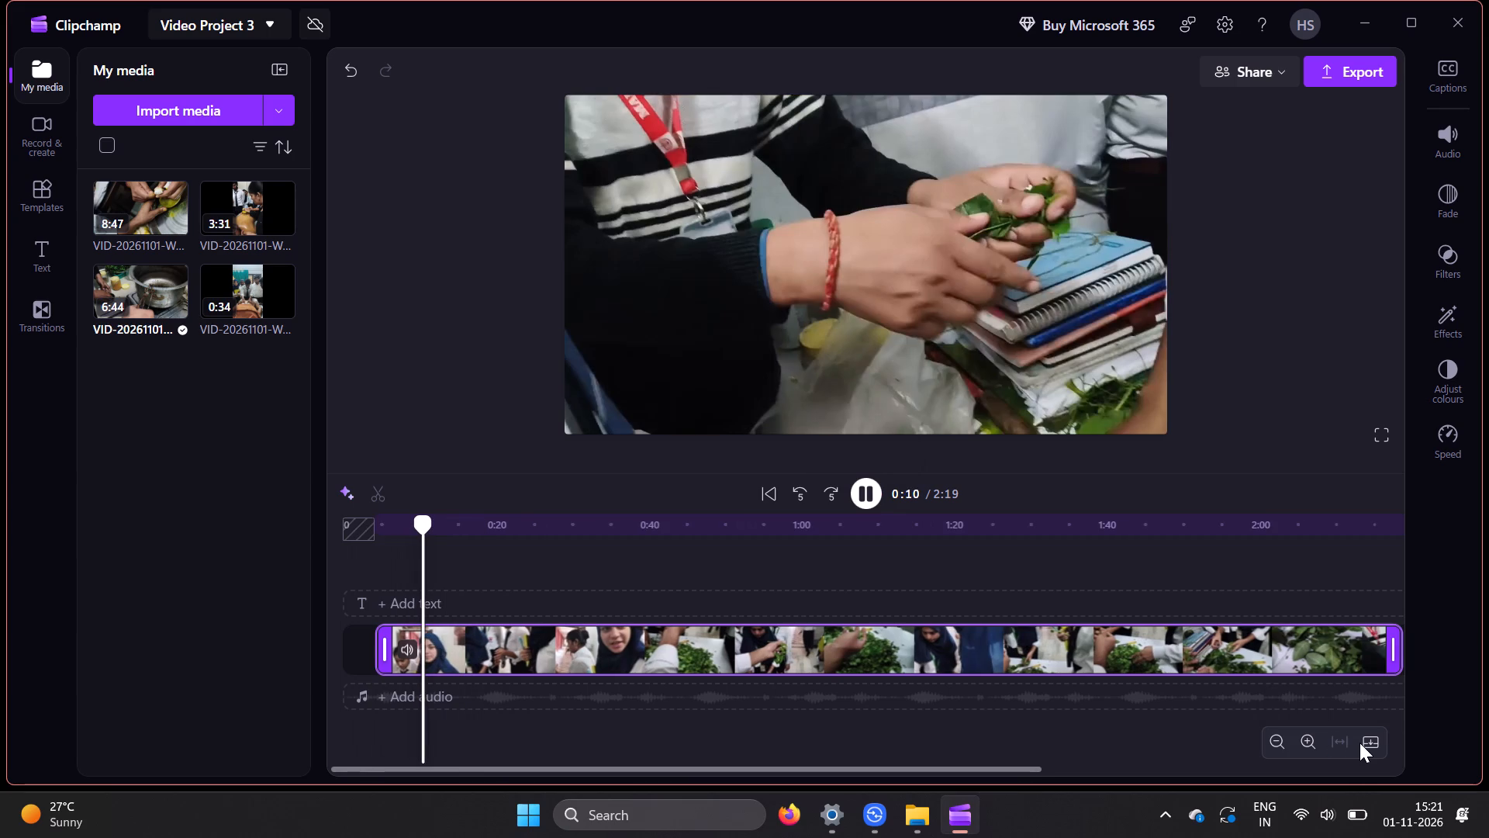
left_click(1382, 746)
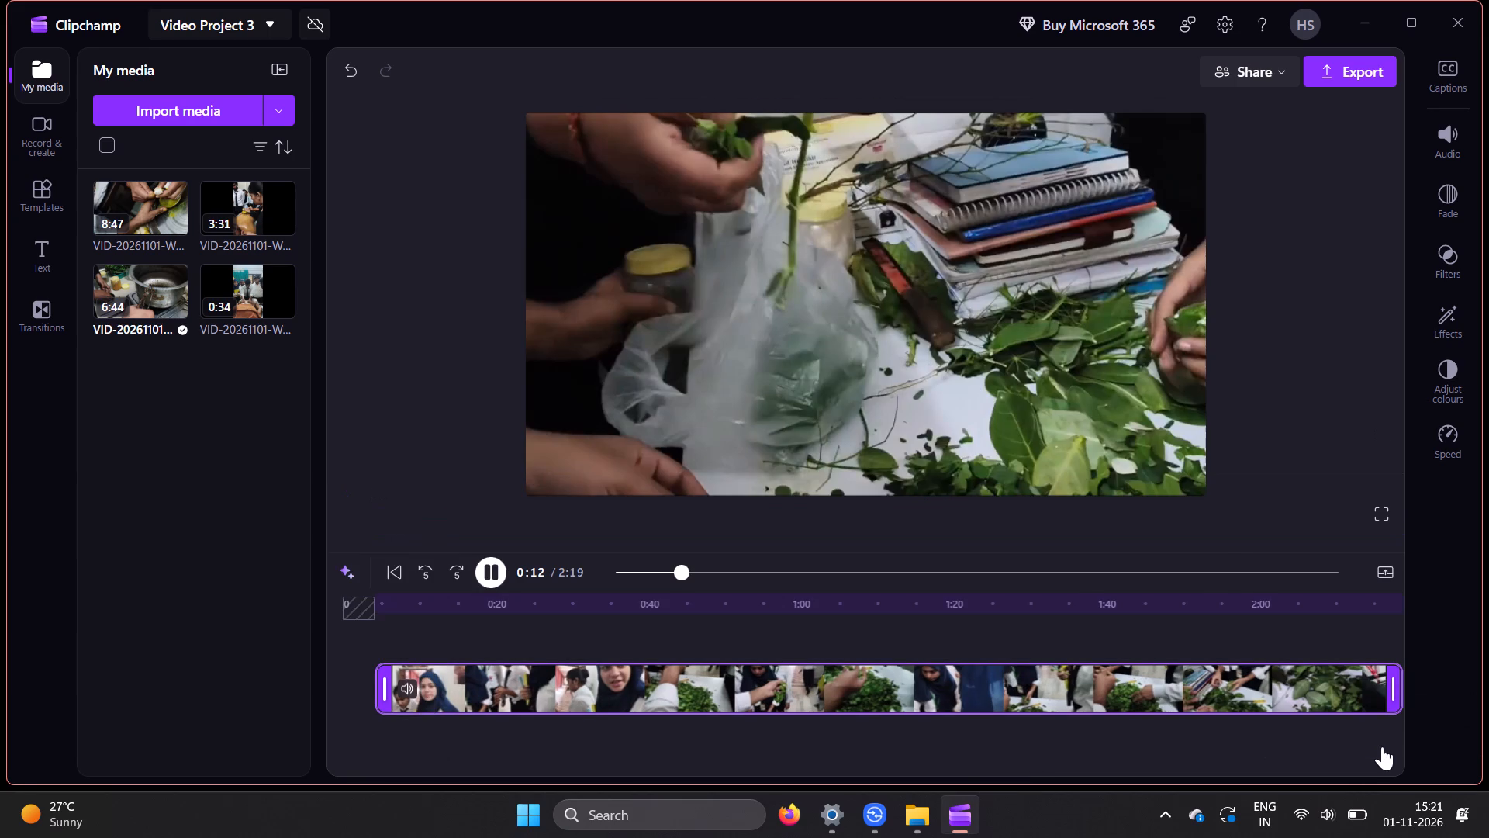
left_click(1391, 754)
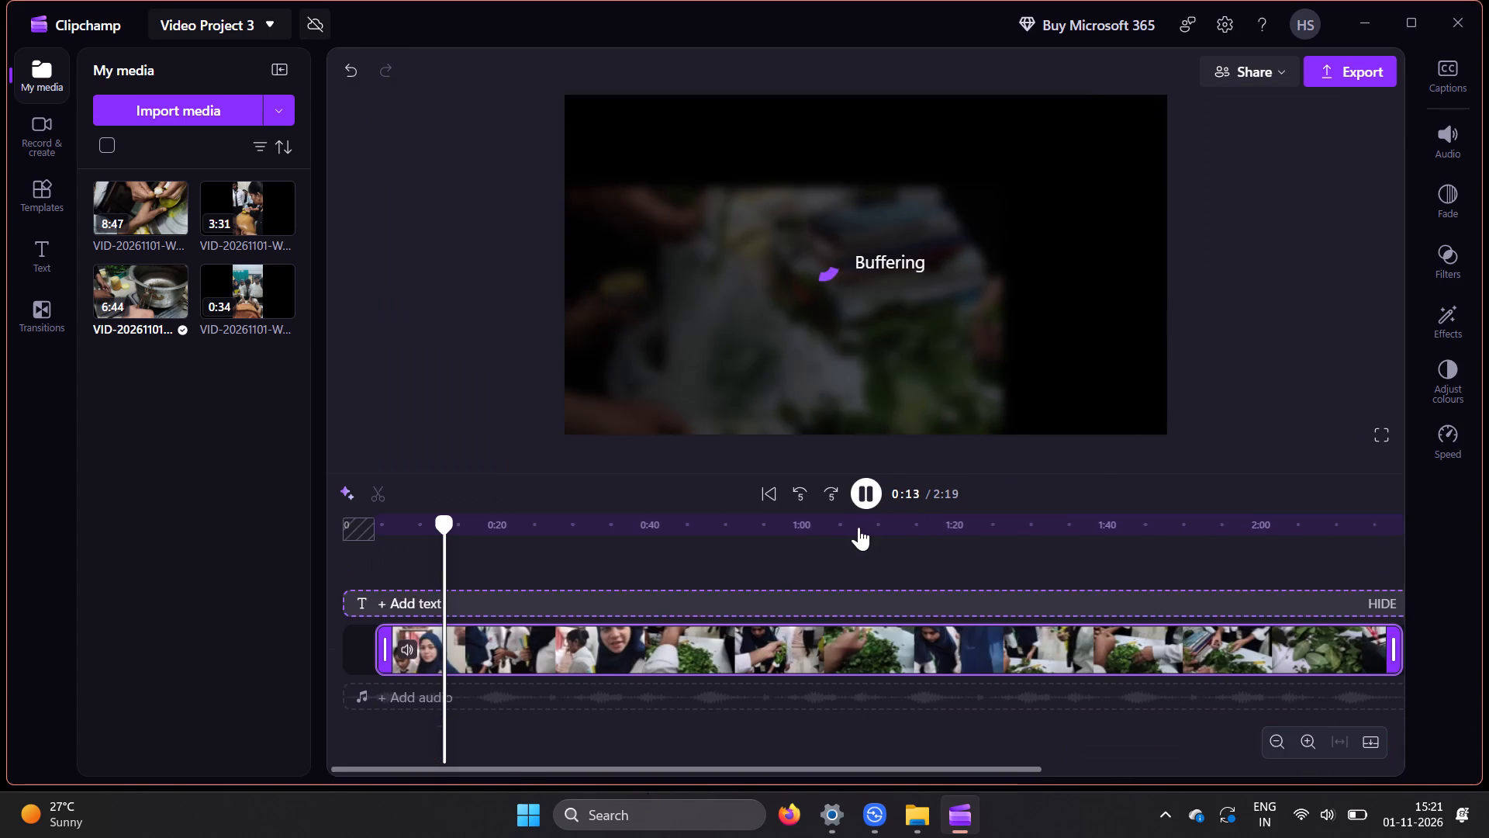
left_click(861, 497)
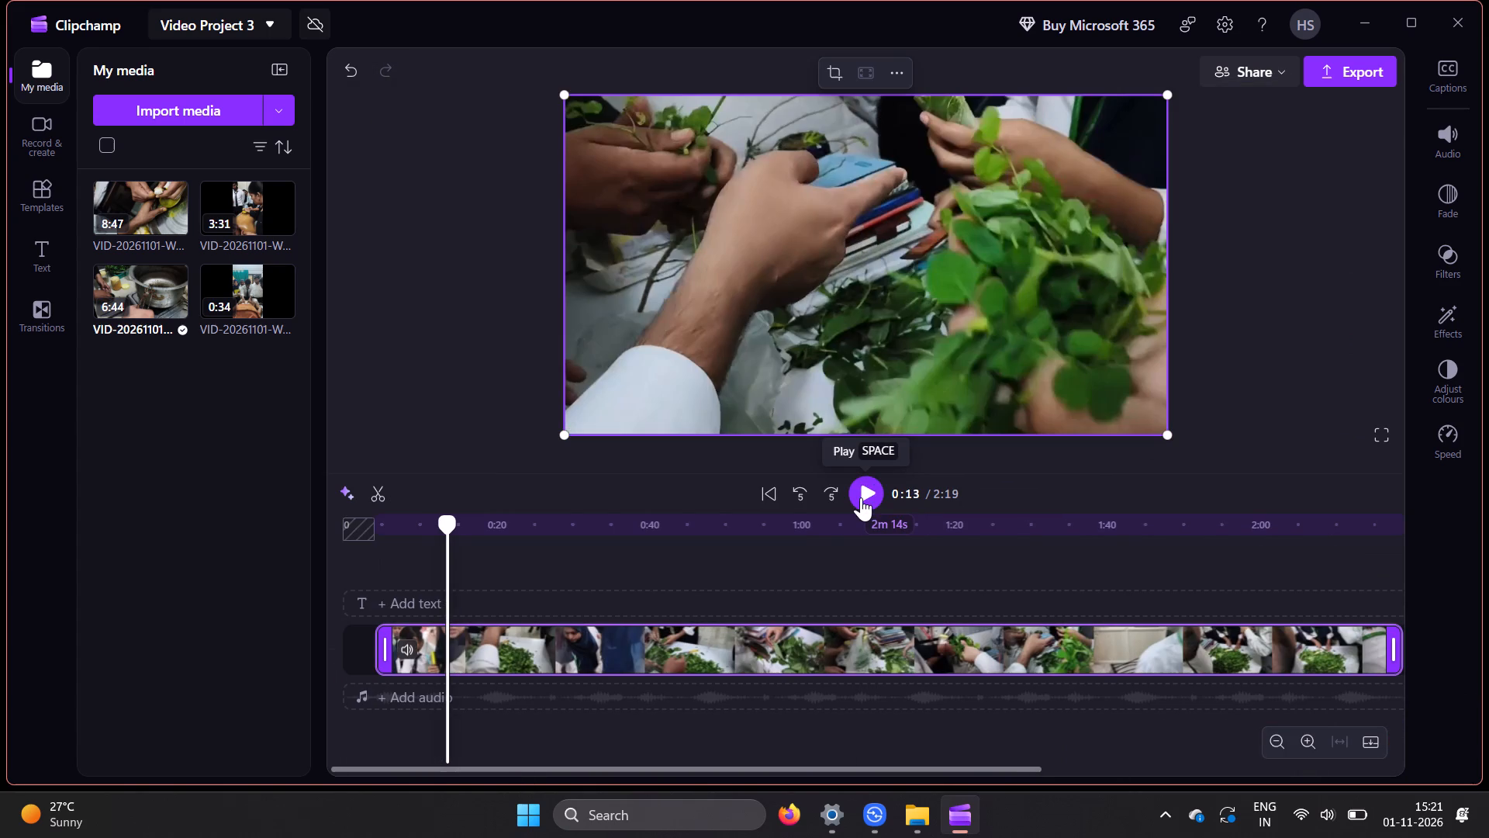
Split the timeline clip at 0:54.
left_click(759, 678)
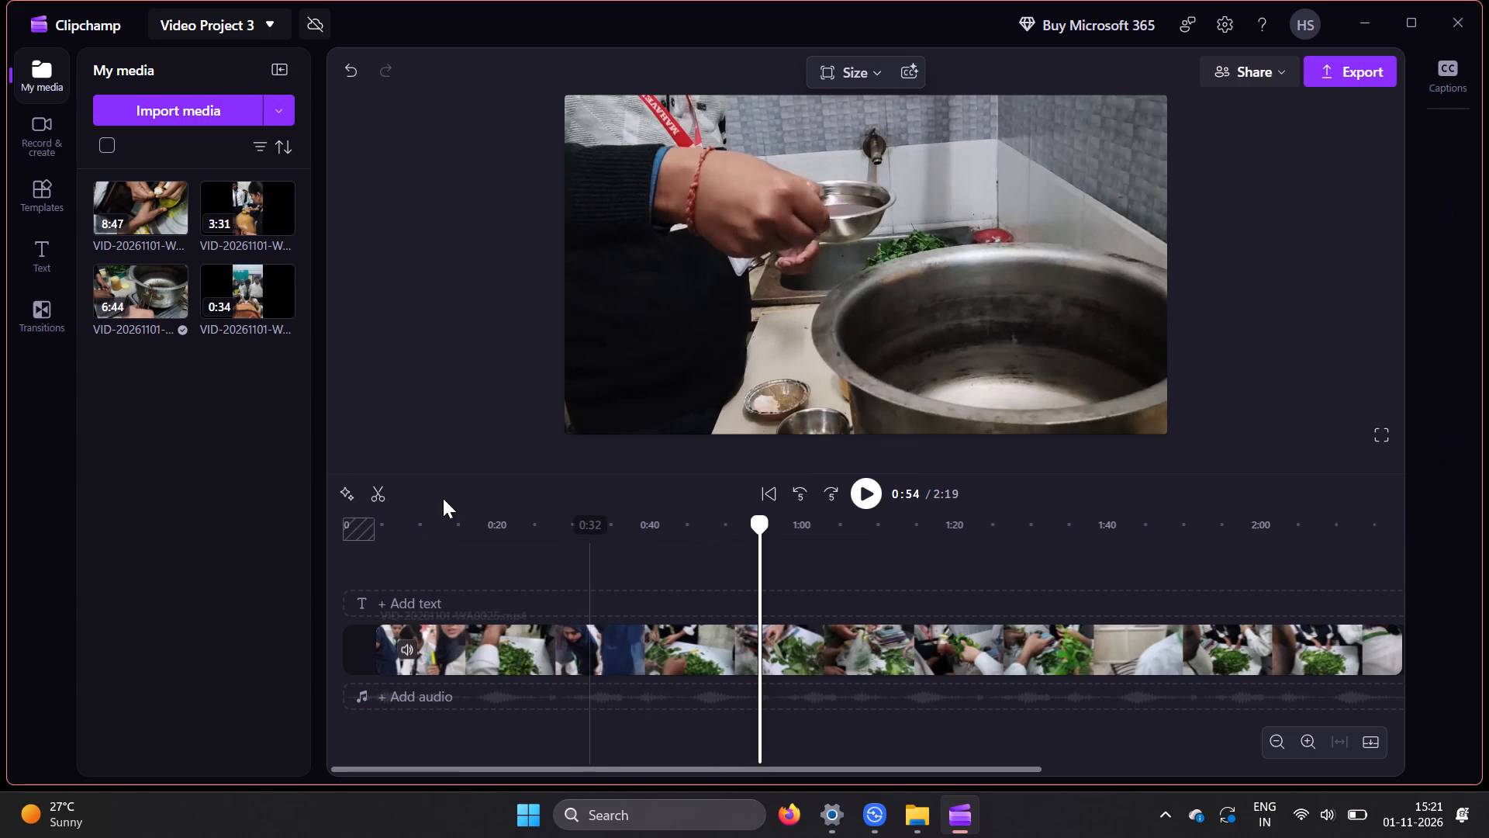
left_click(380, 490)
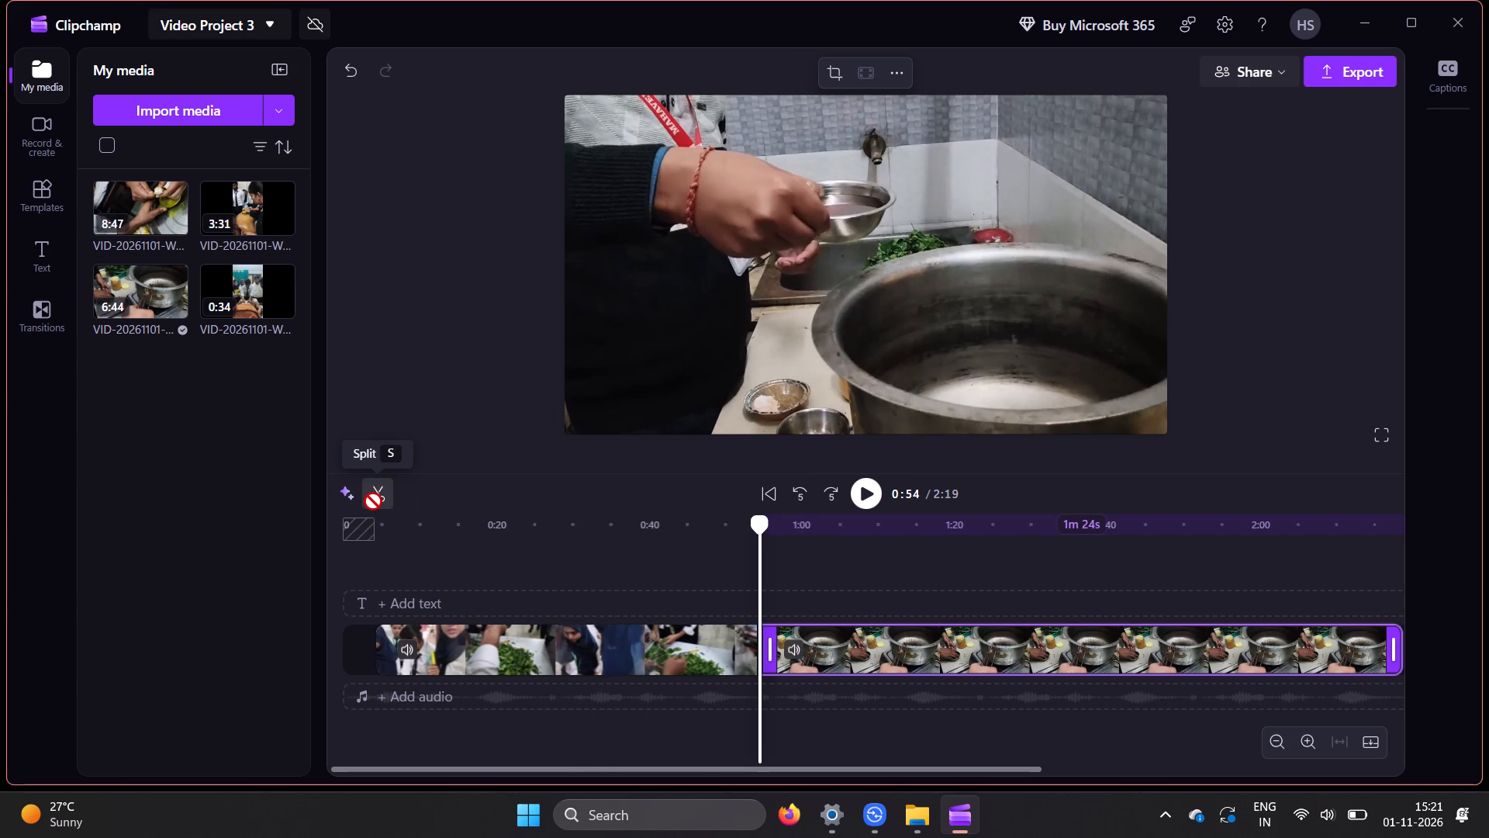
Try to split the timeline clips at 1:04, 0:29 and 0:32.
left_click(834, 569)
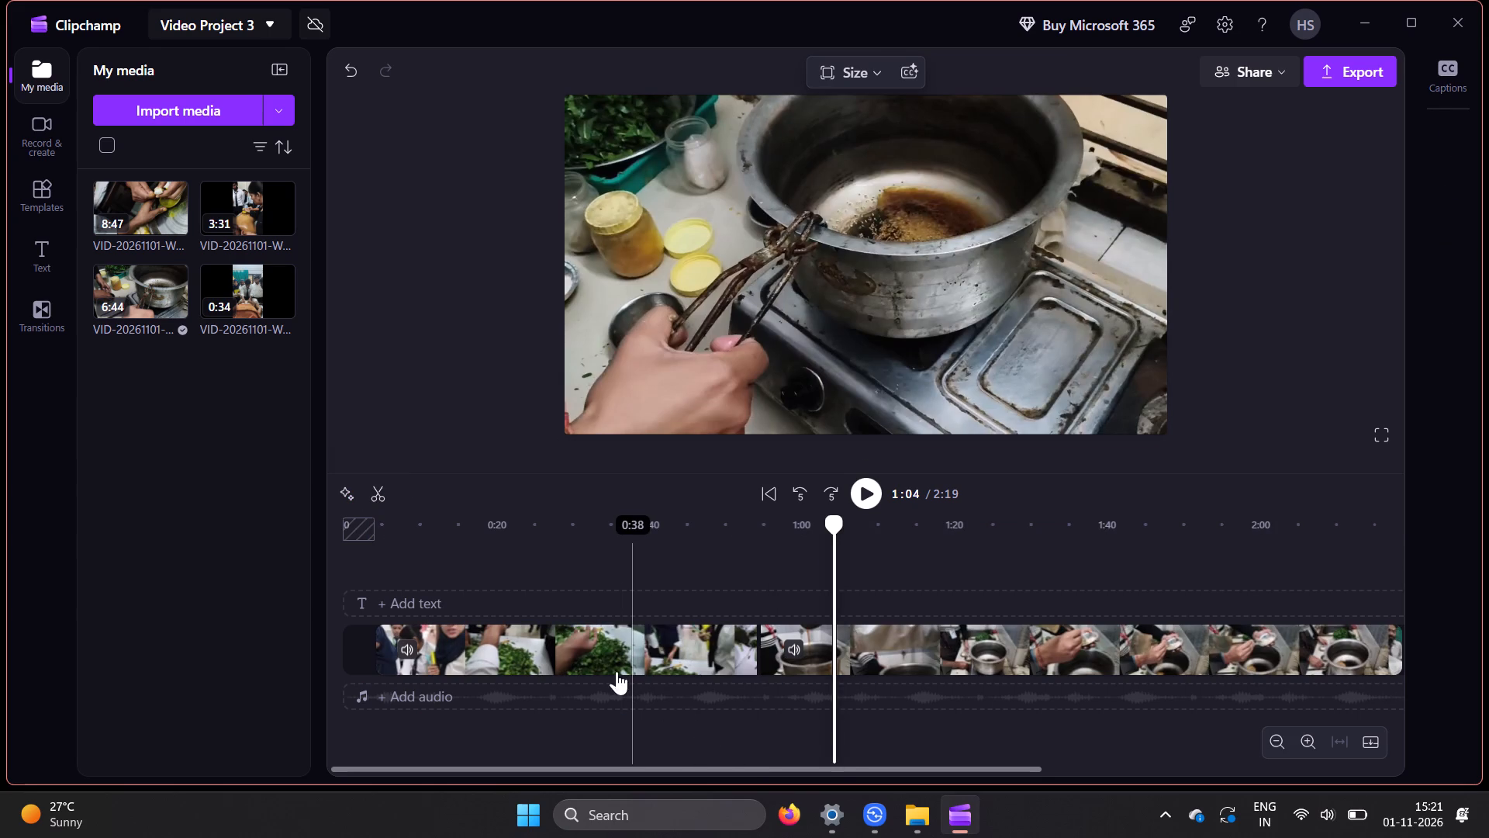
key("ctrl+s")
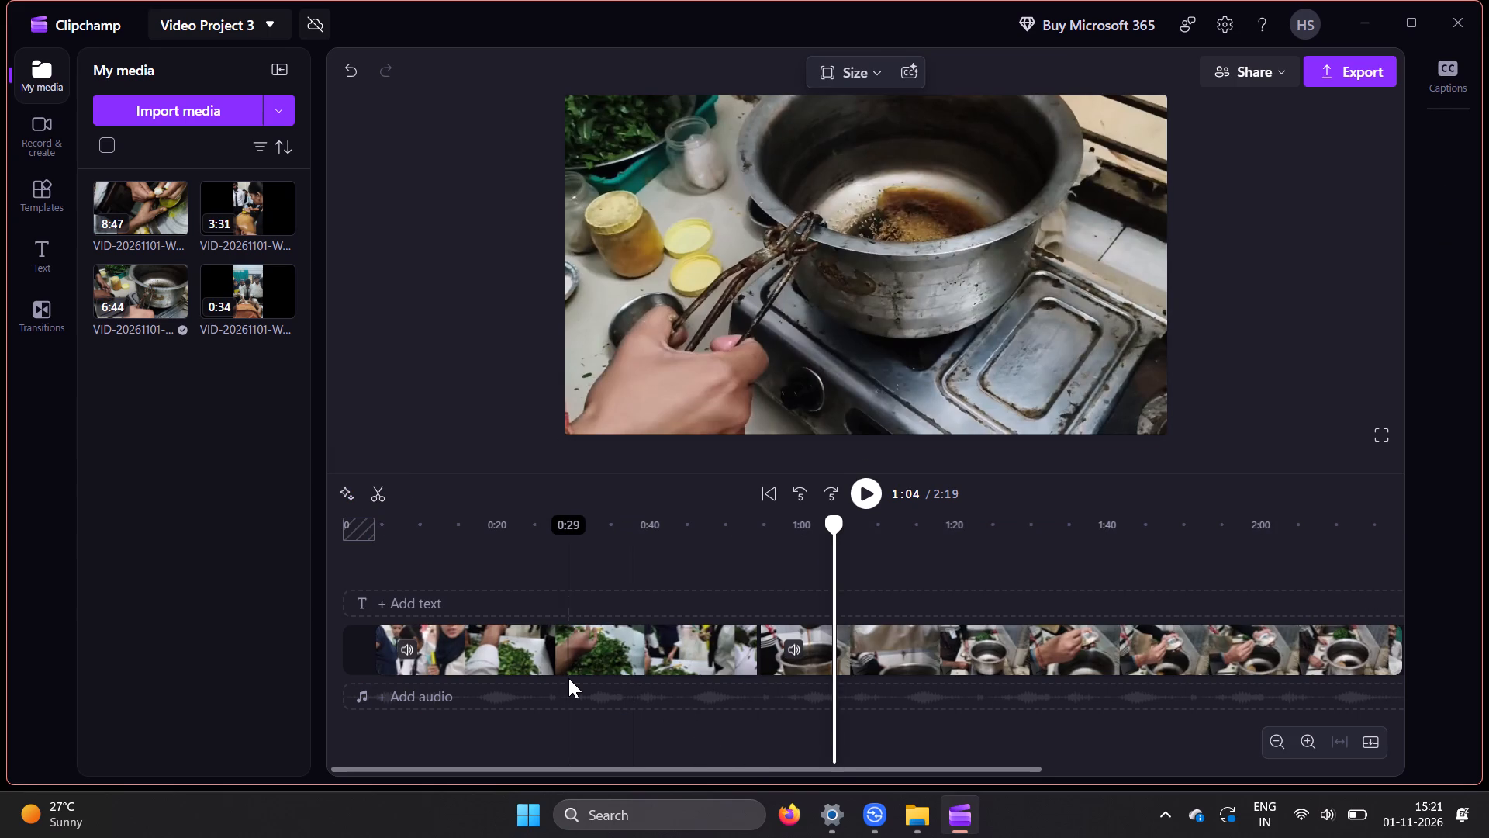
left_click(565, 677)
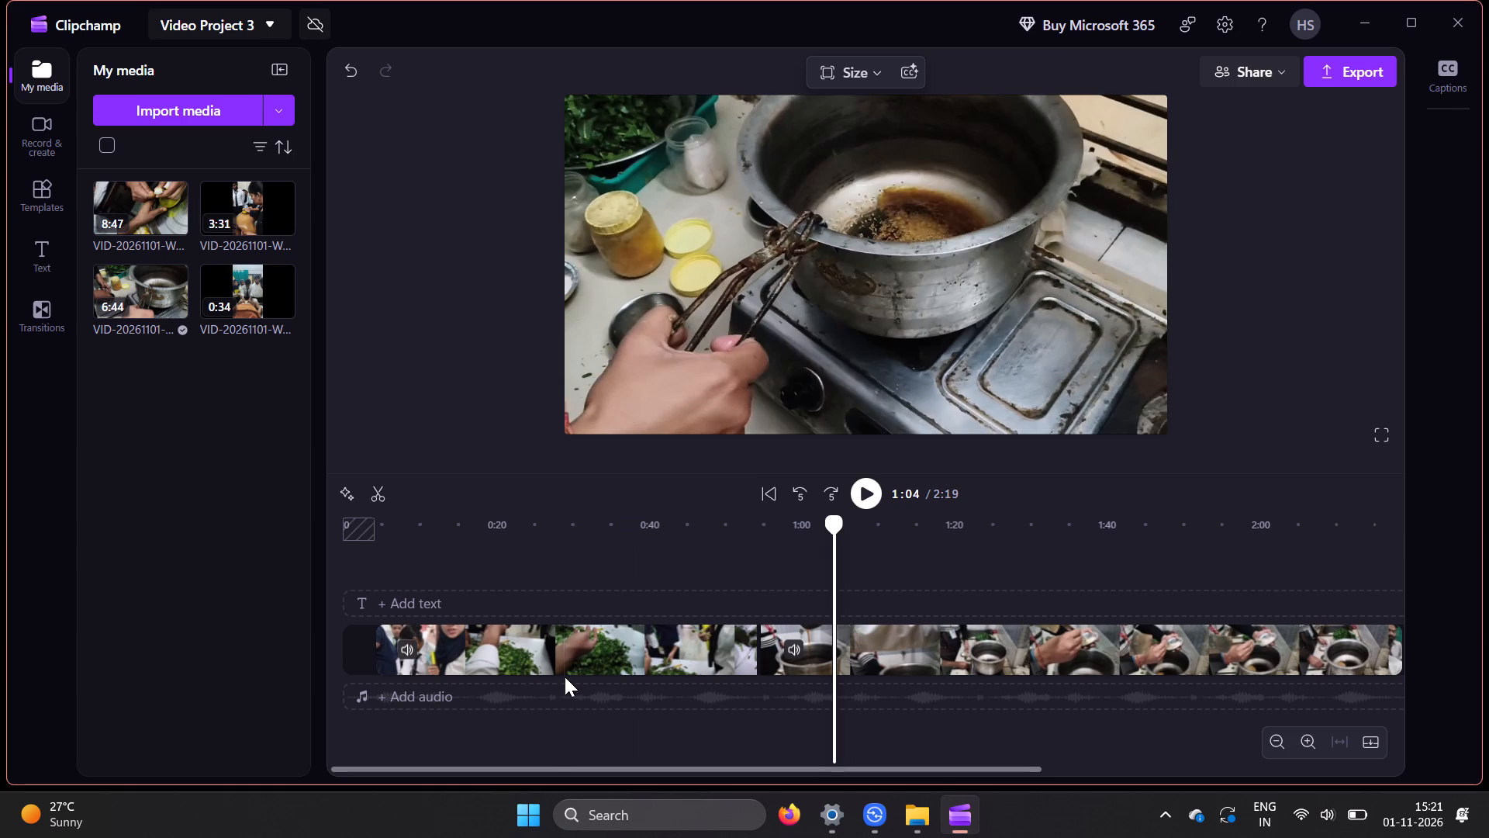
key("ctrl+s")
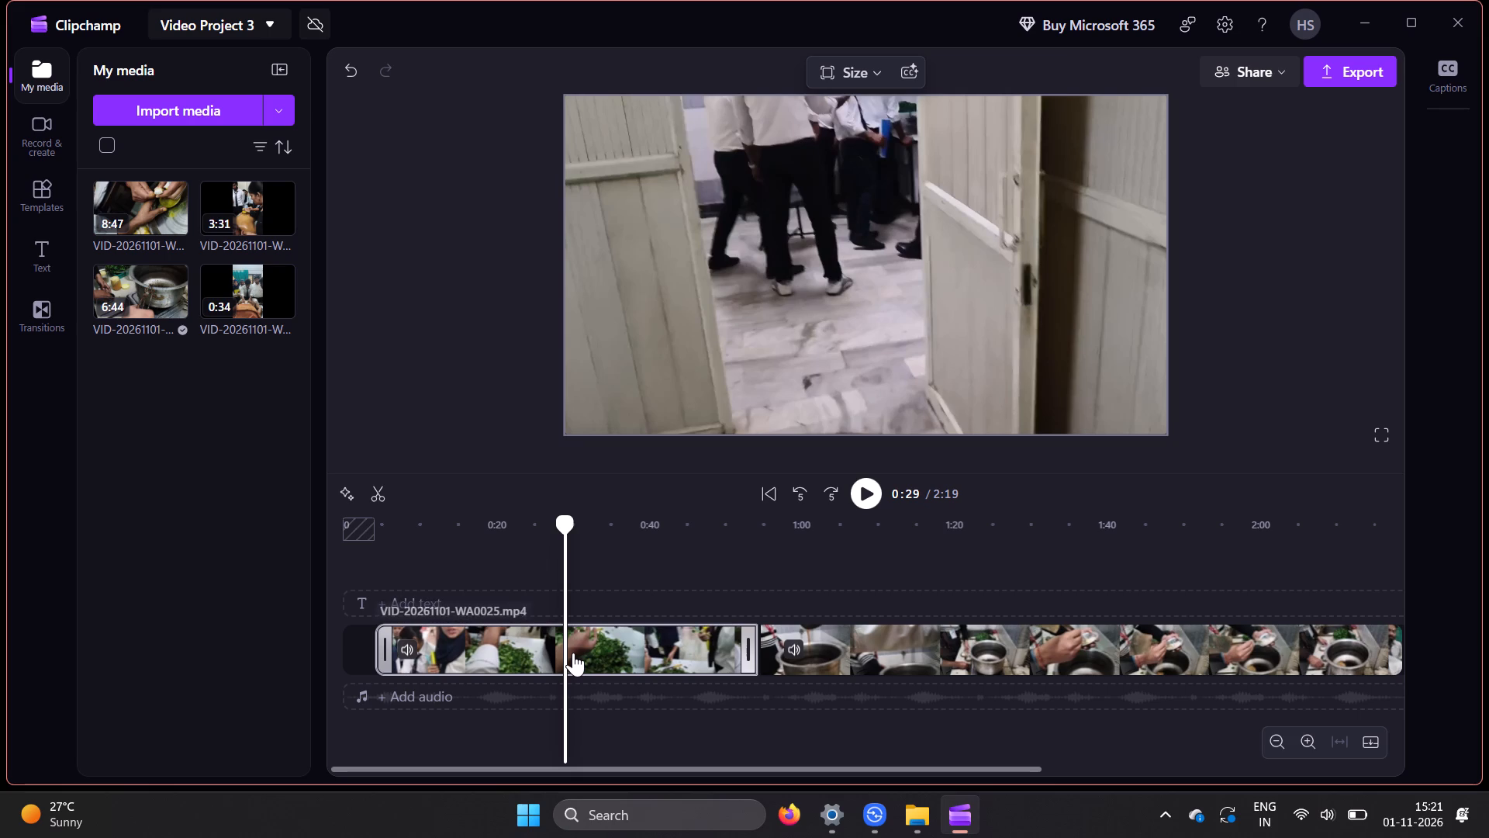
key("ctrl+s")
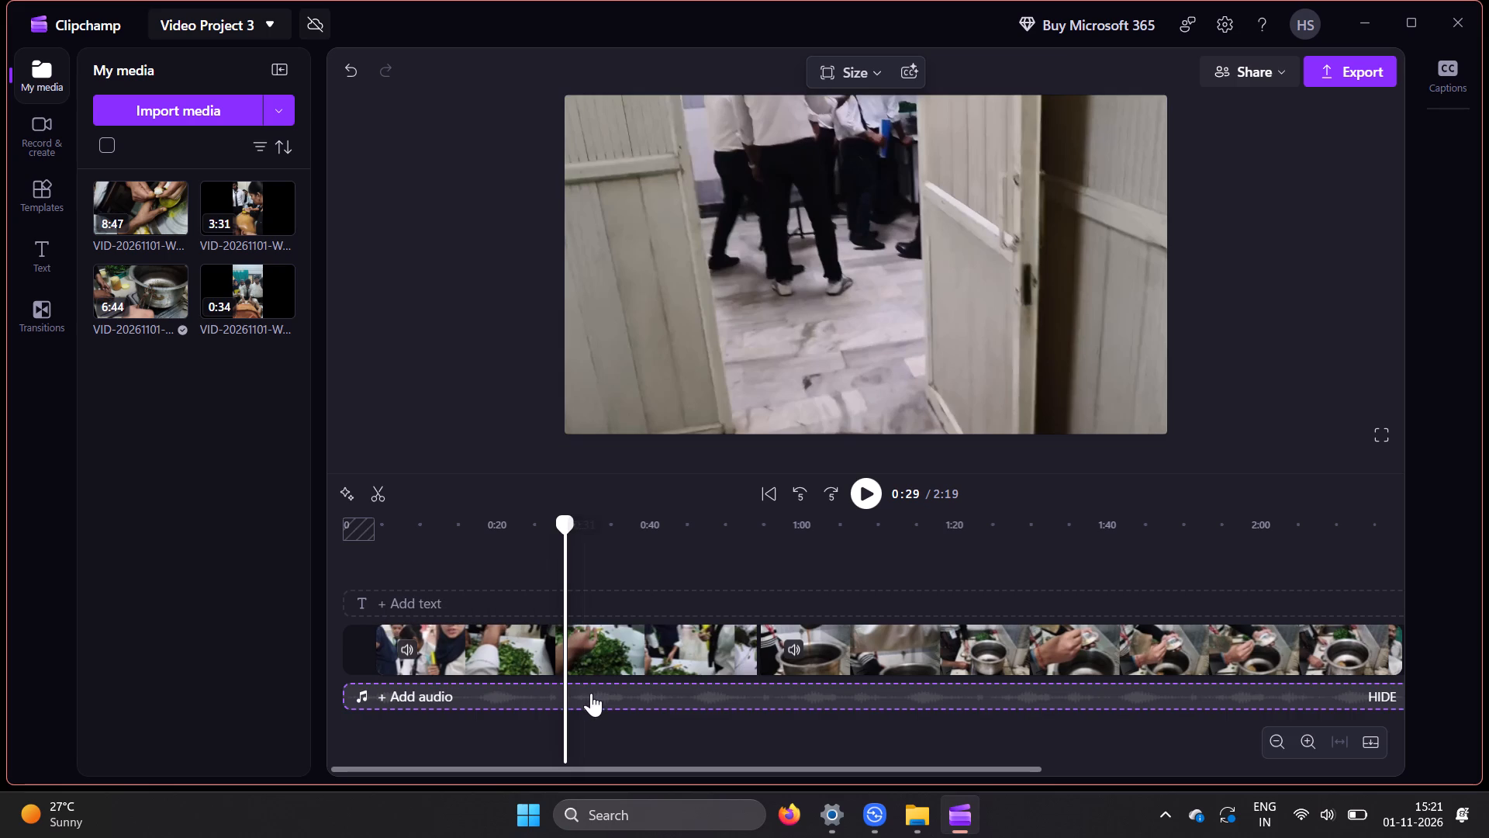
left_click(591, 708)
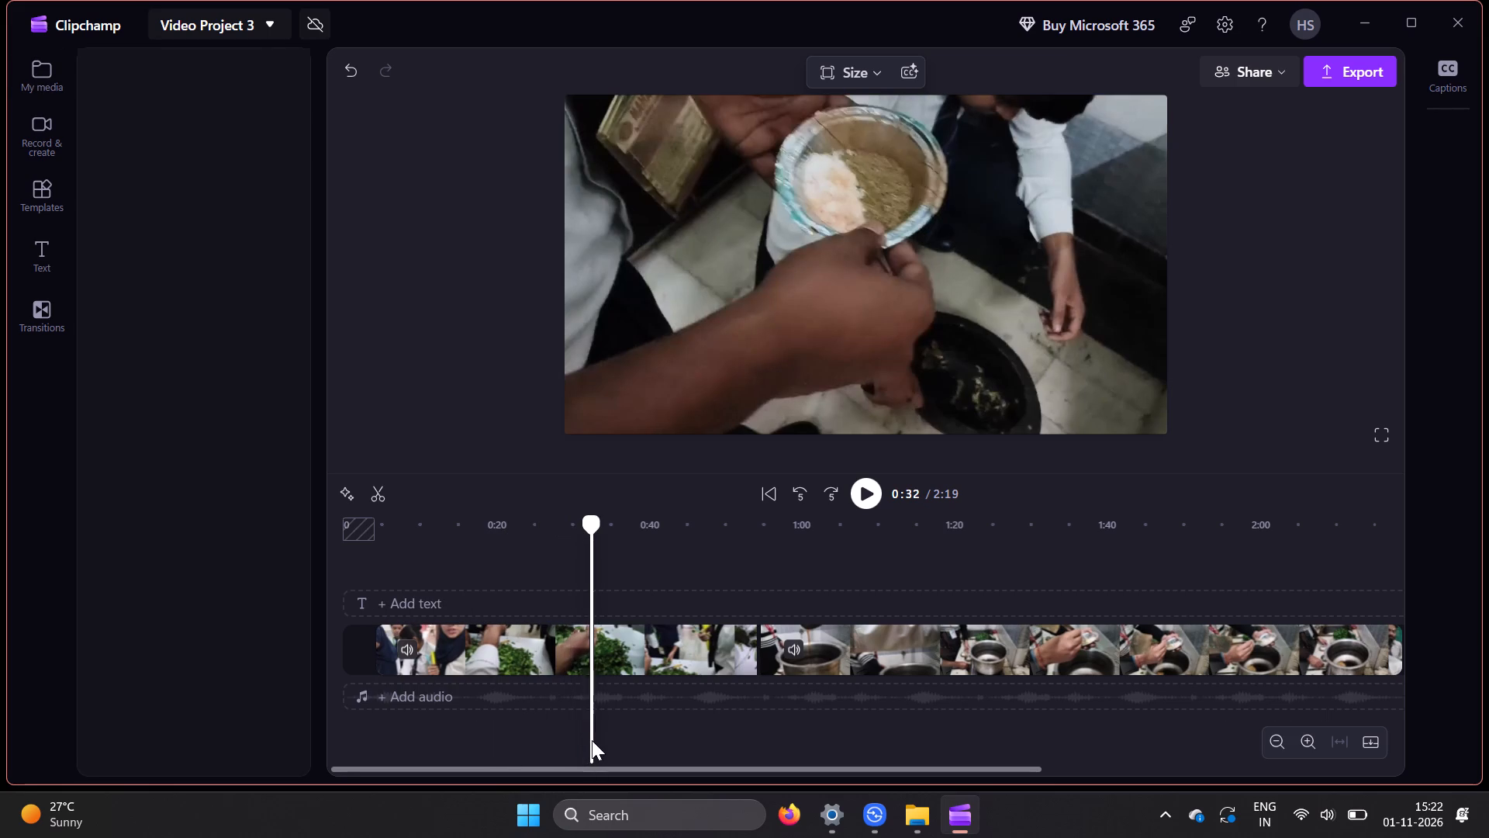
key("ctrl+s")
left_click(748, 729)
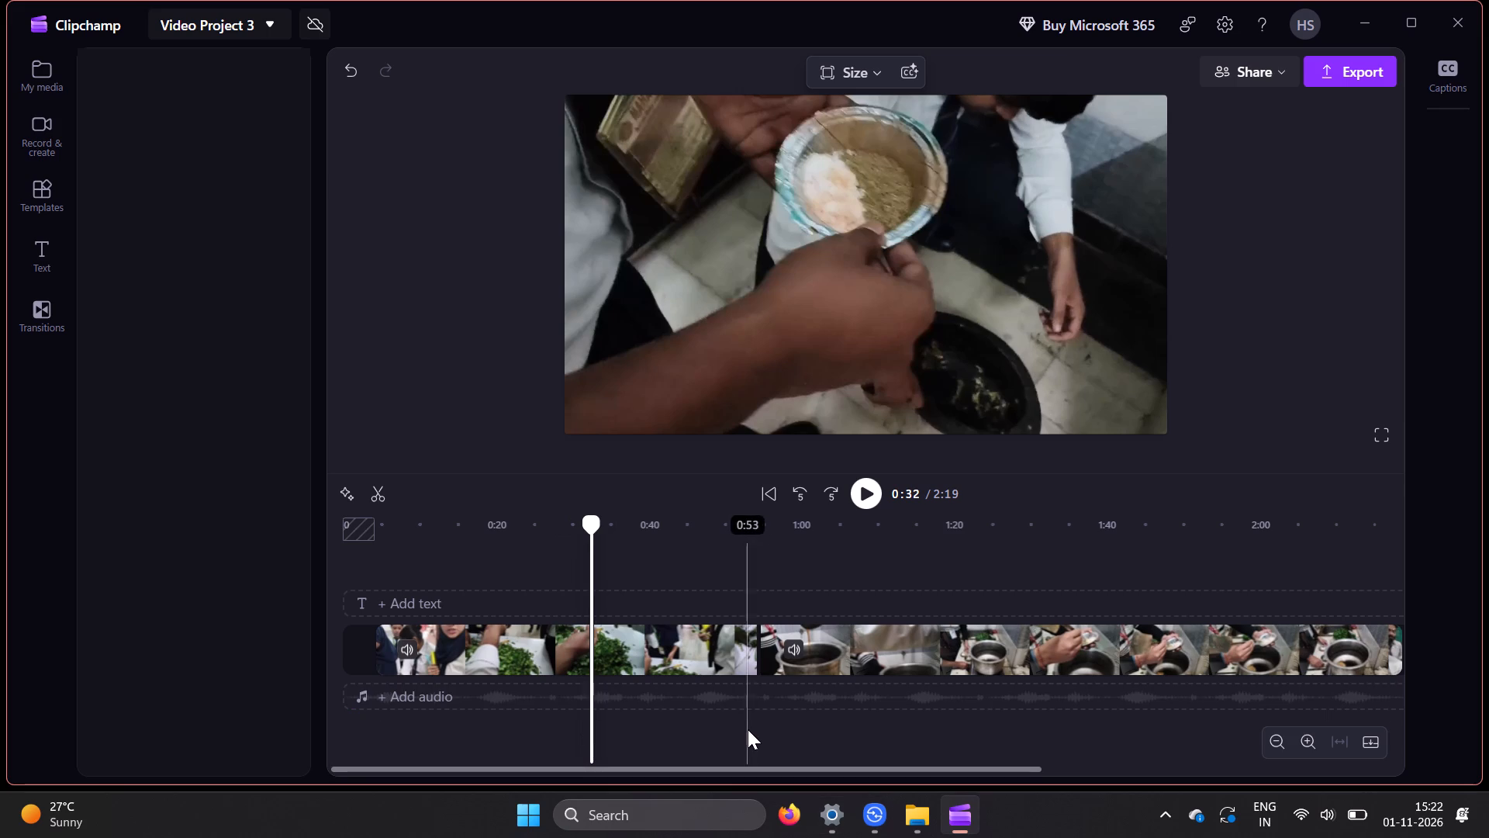
Split the first timeline segment at 0:26.
left_click(544, 698)
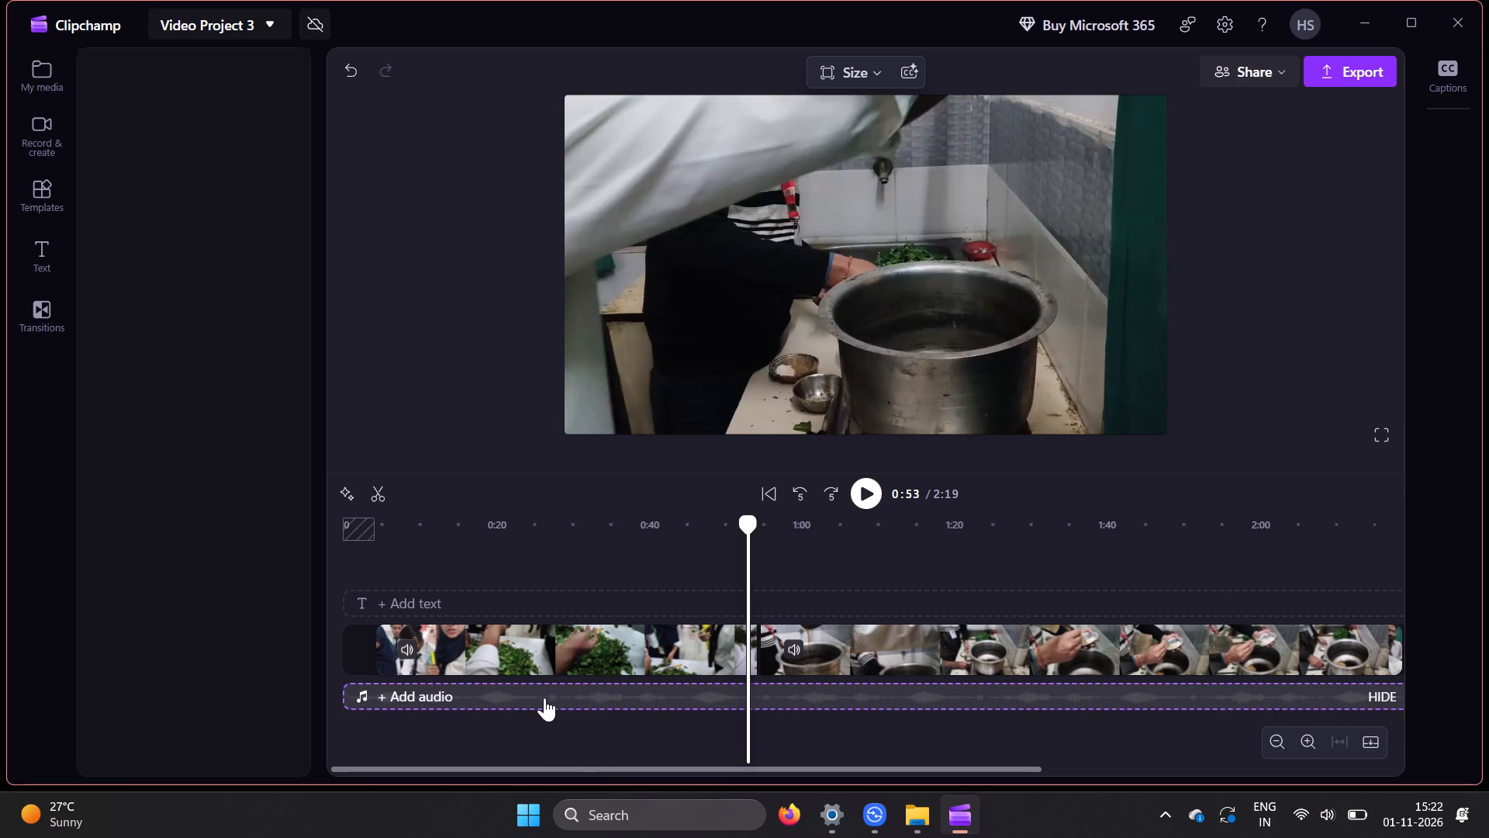
left_click(540, 653)
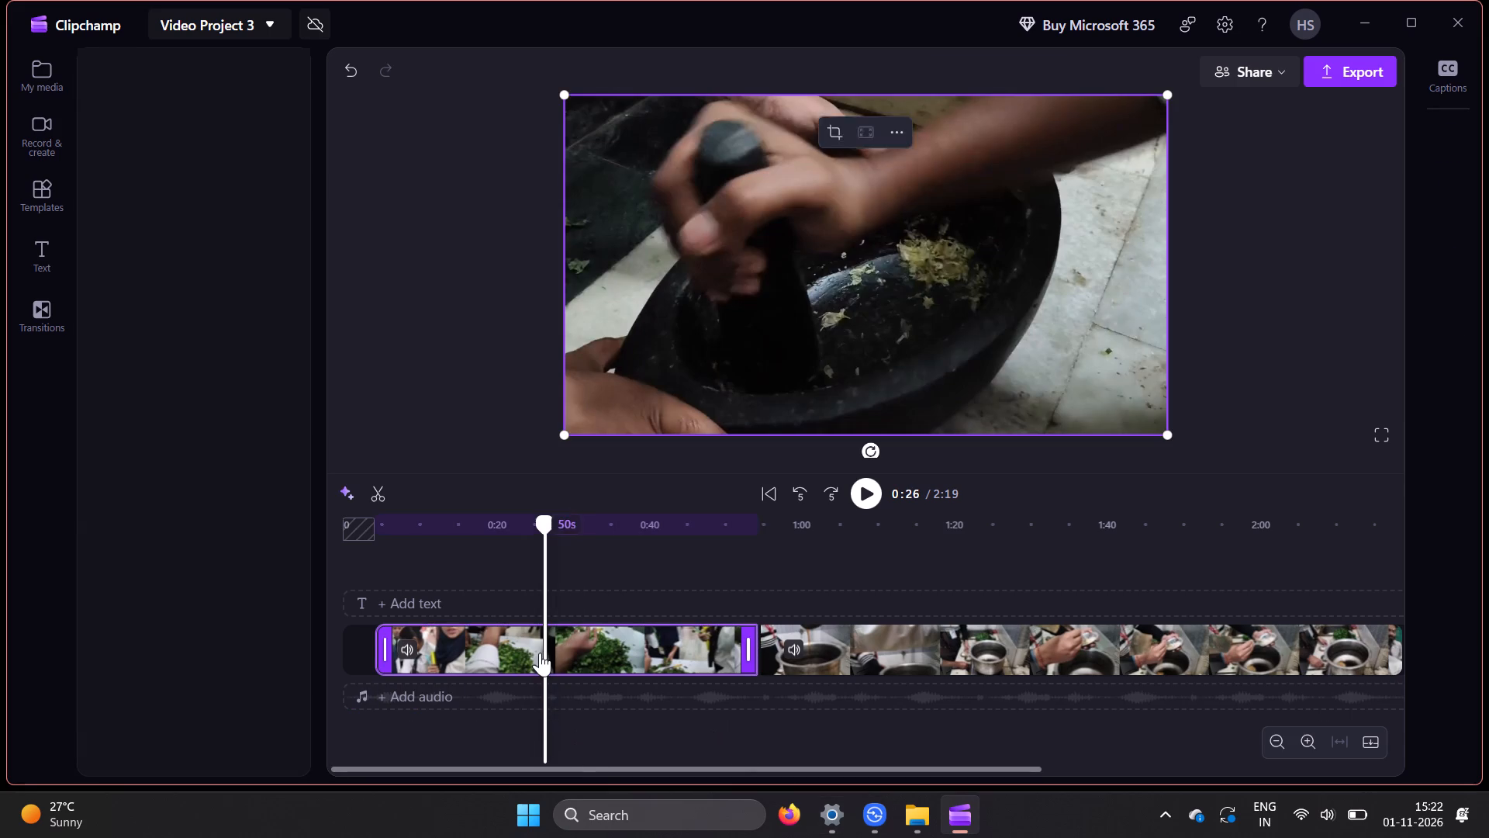
left_click(543, 654)
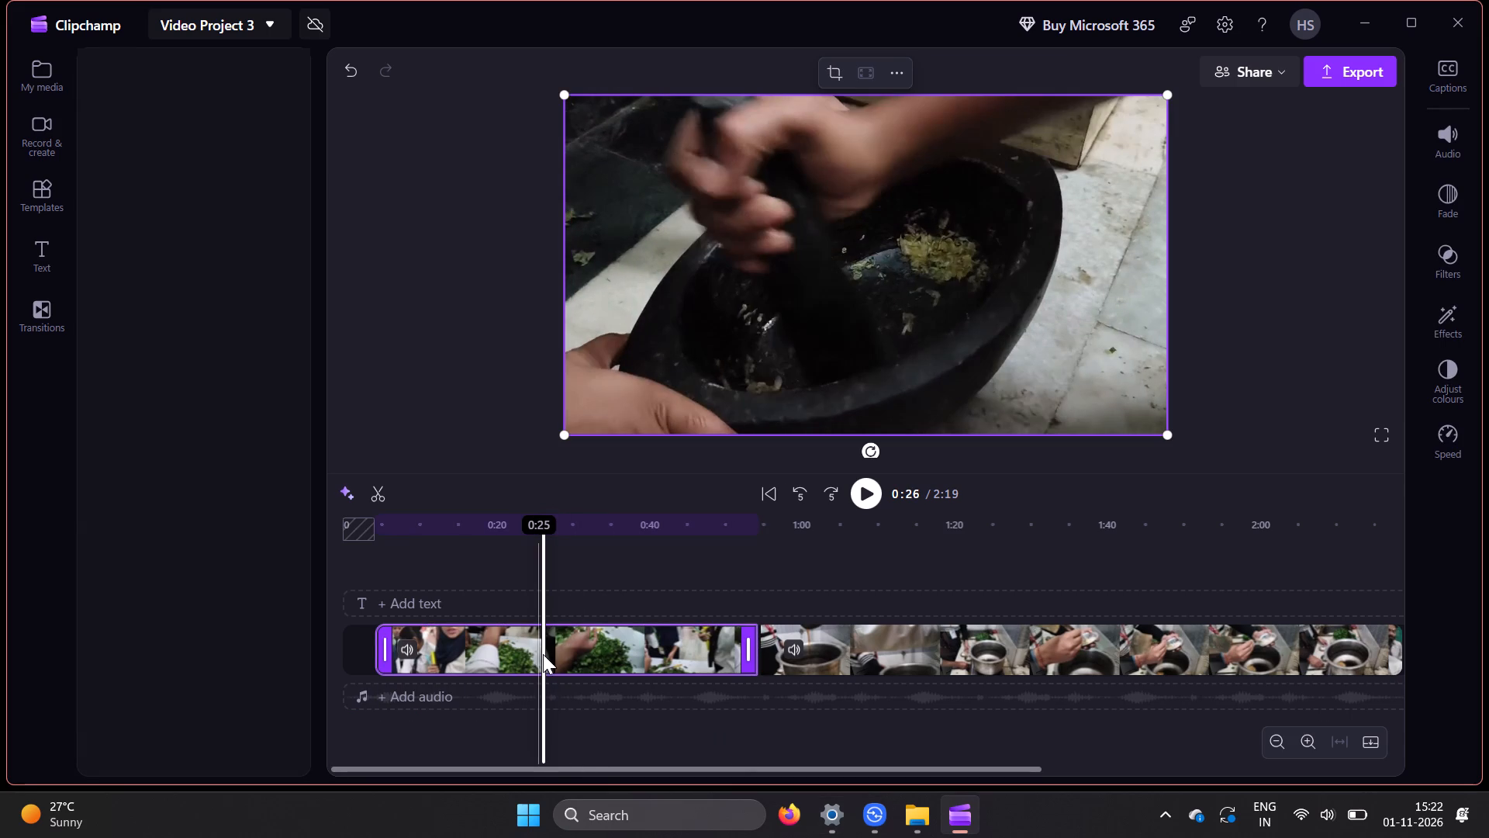
left_click(541, 654)
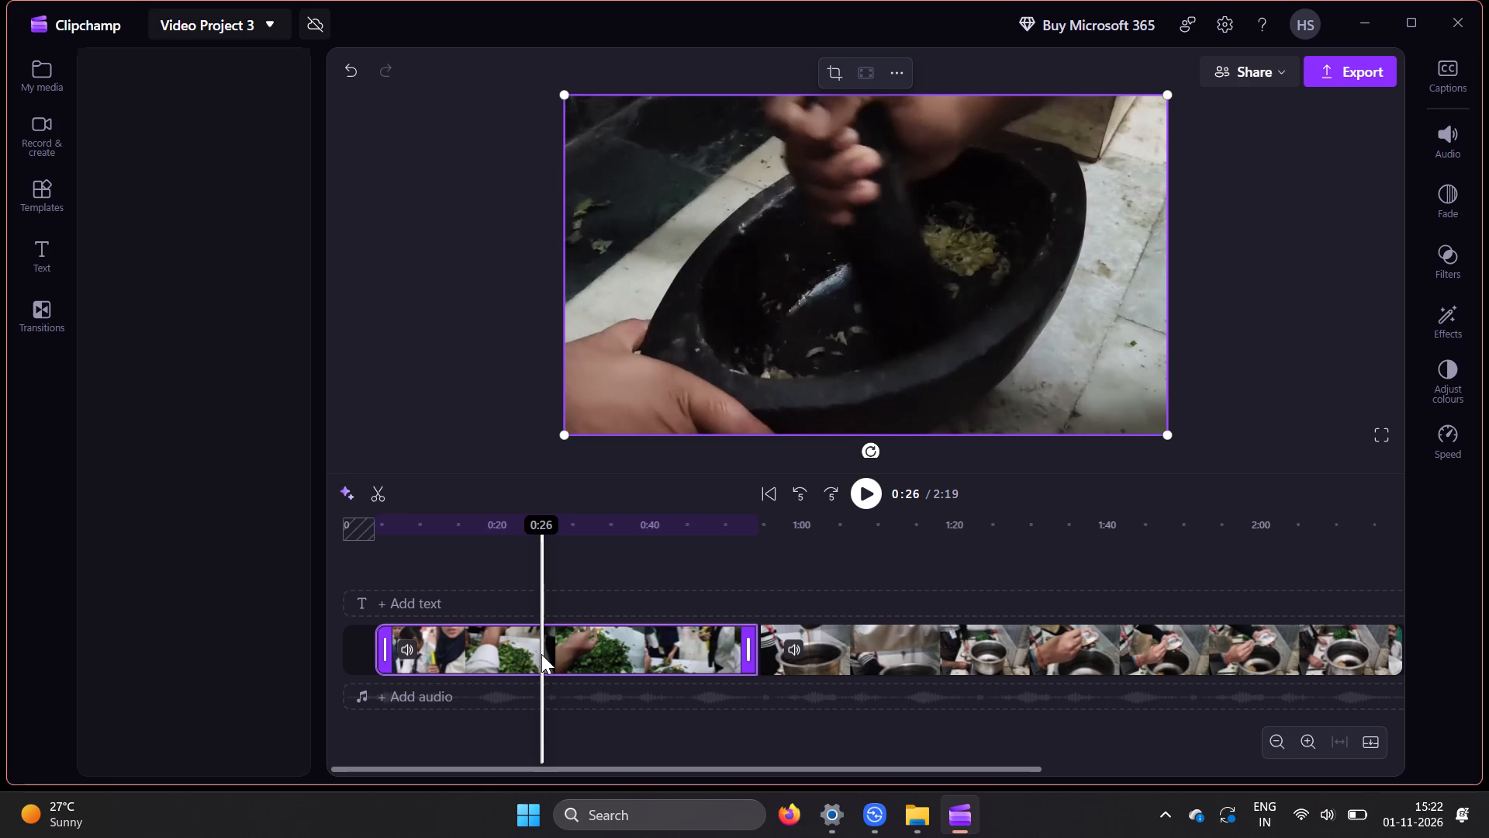
key("ctrl+s")
key("ctrl+s")
key("ctrl+s")
key("ctrl+s")
key("ctrl+s")
key("ctrl+s")
left_click(378, 497)
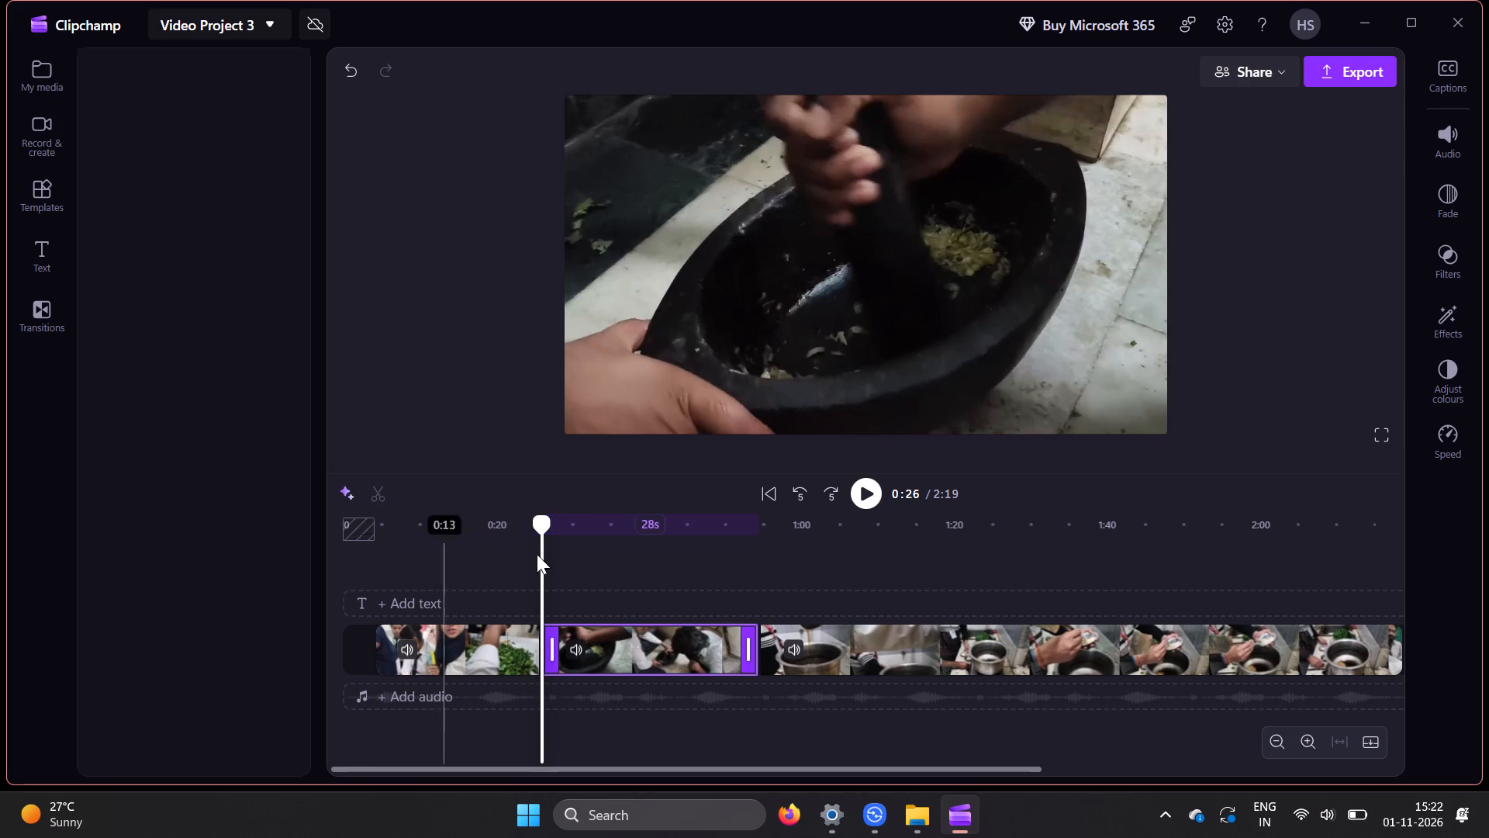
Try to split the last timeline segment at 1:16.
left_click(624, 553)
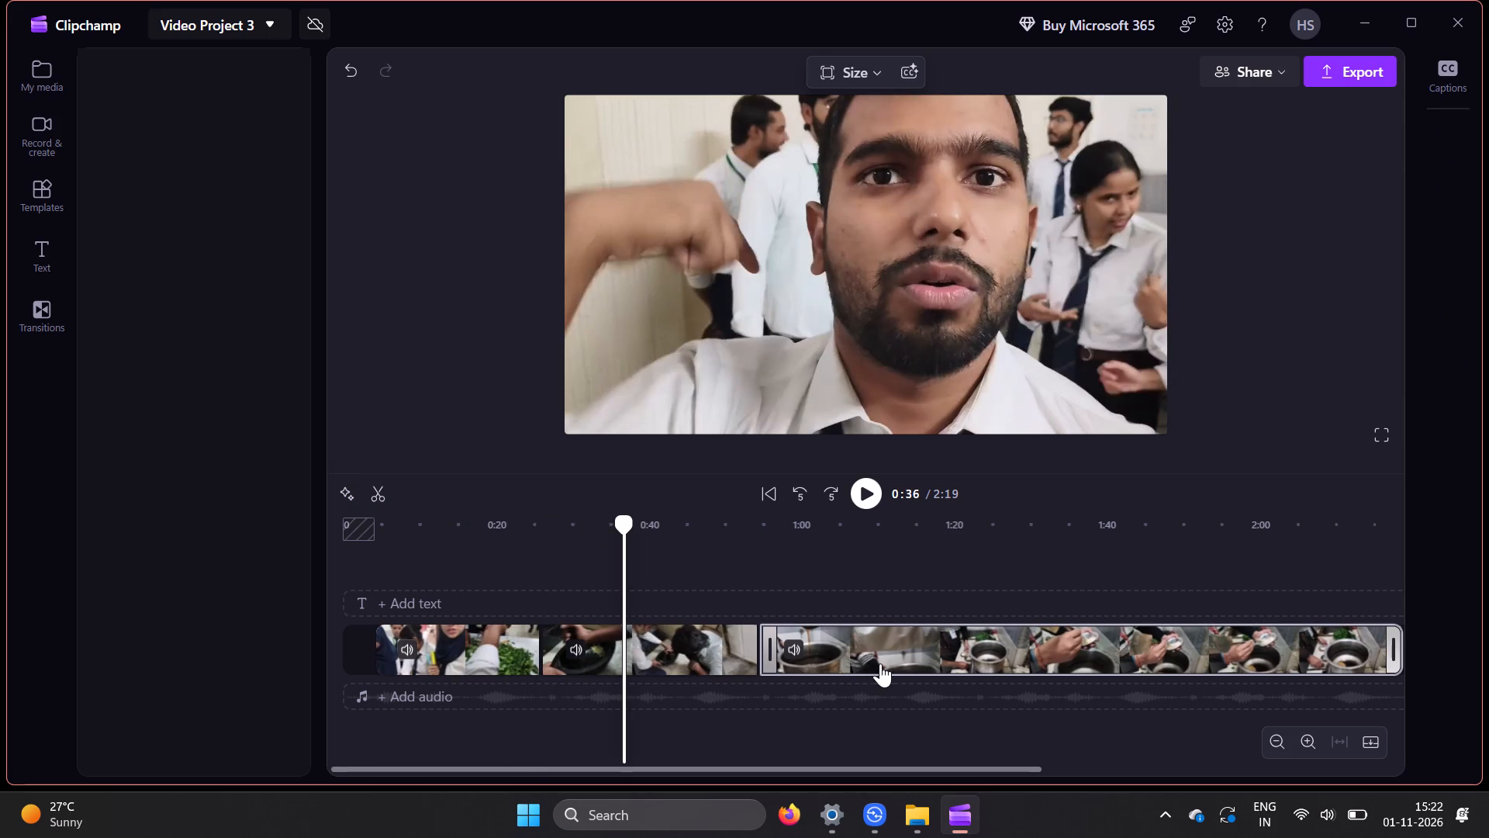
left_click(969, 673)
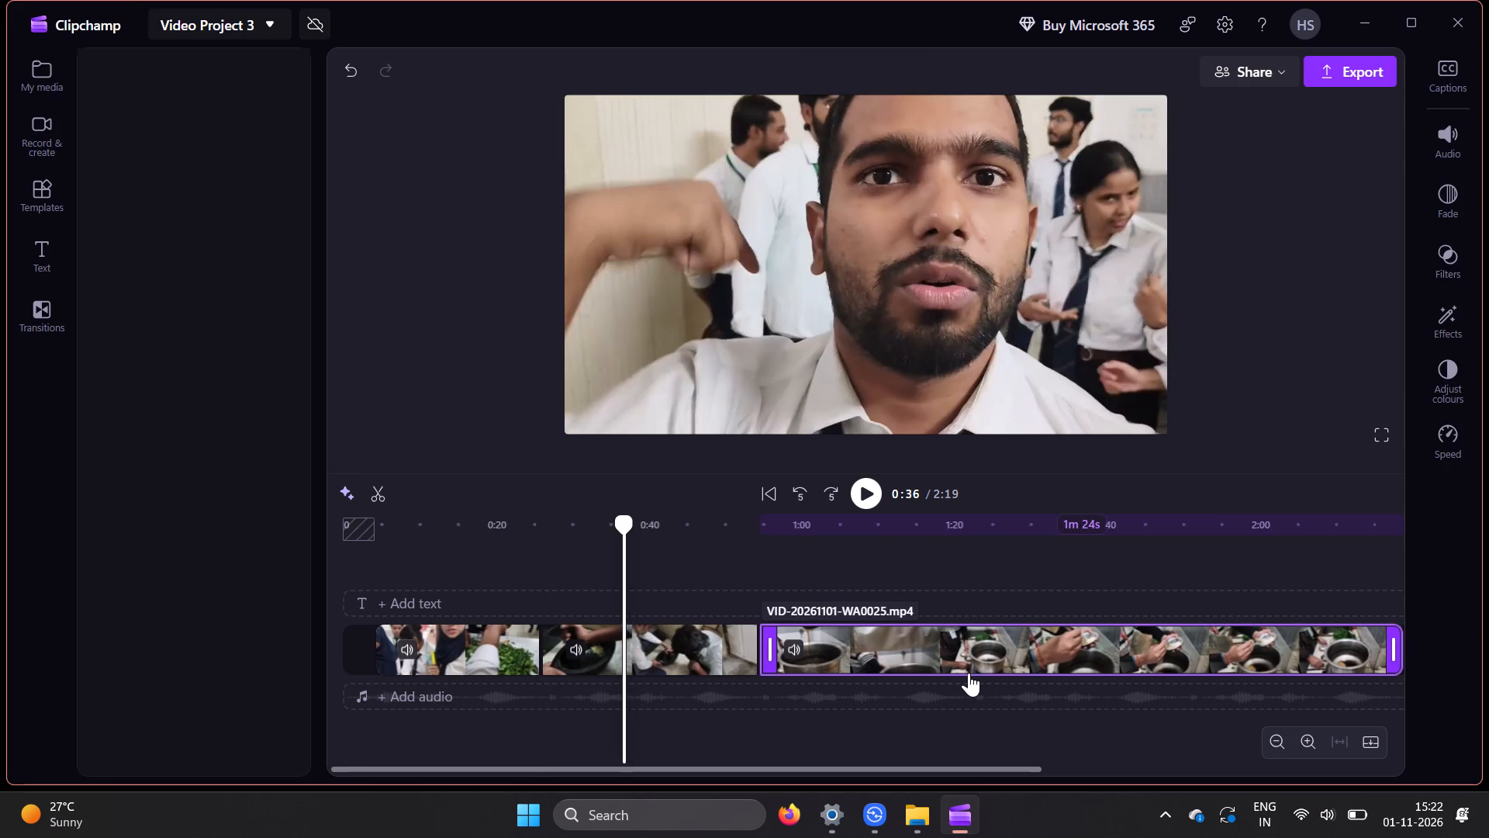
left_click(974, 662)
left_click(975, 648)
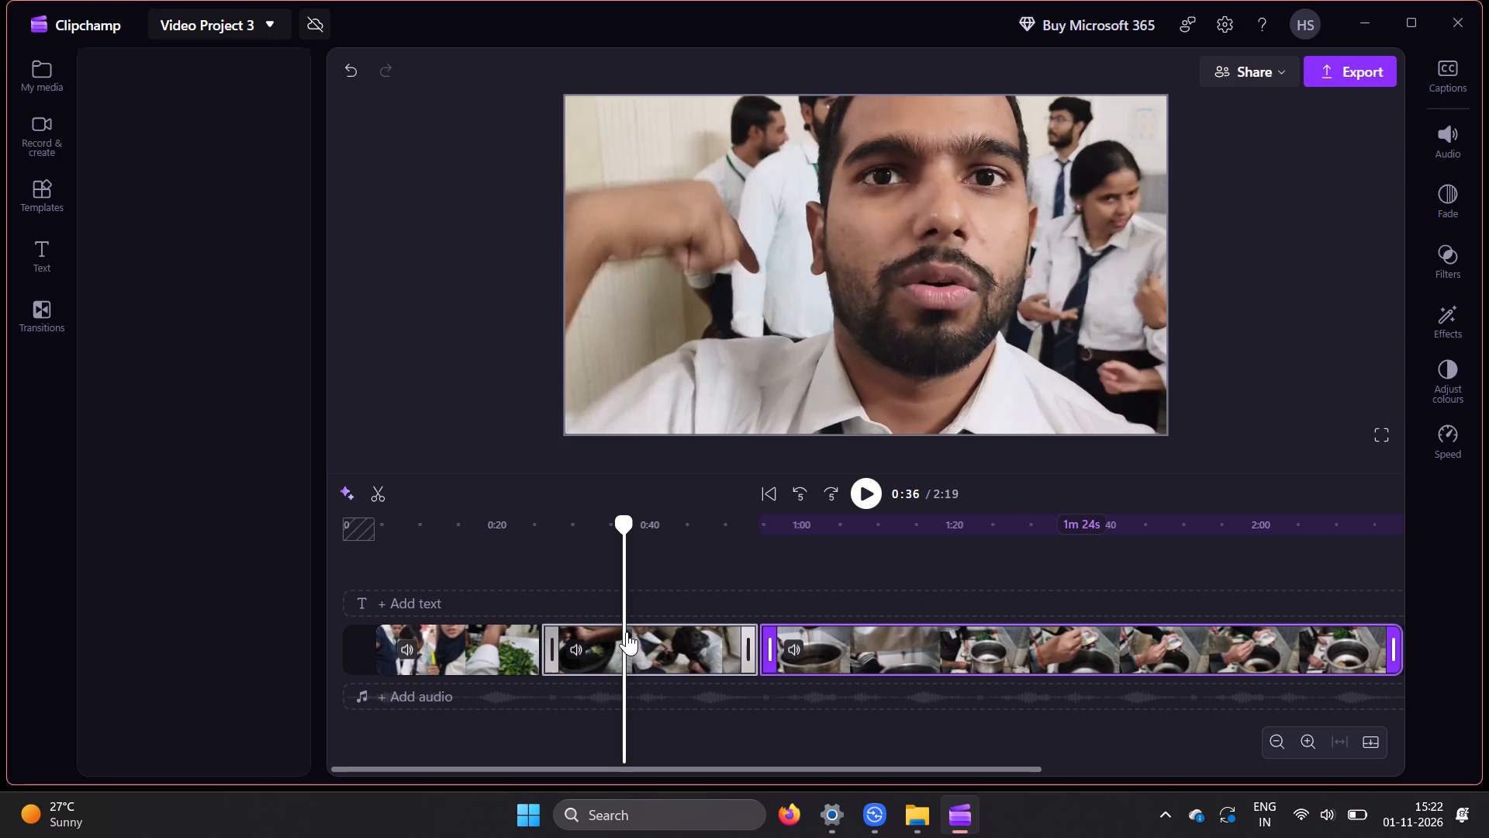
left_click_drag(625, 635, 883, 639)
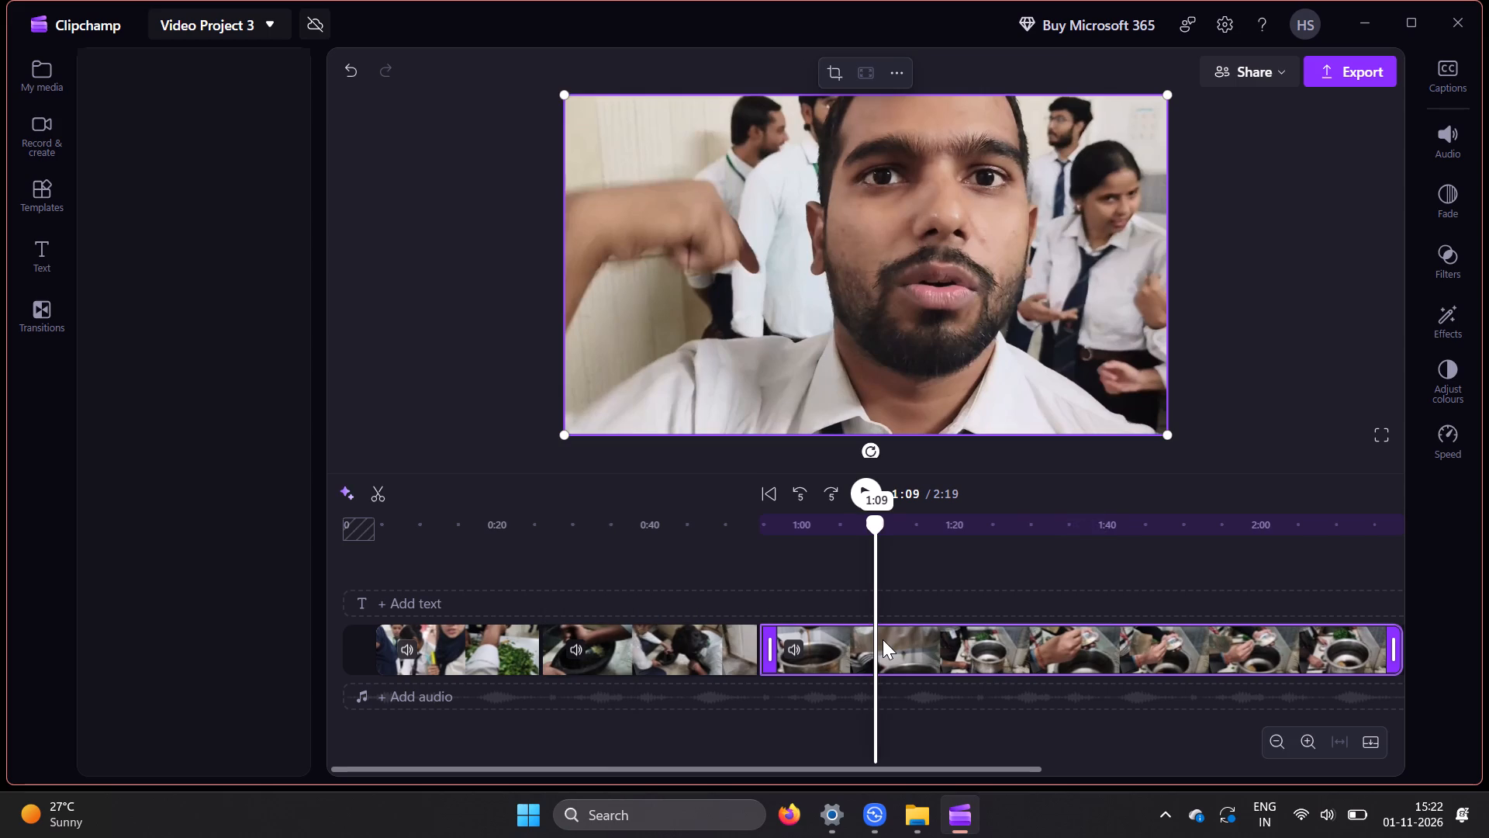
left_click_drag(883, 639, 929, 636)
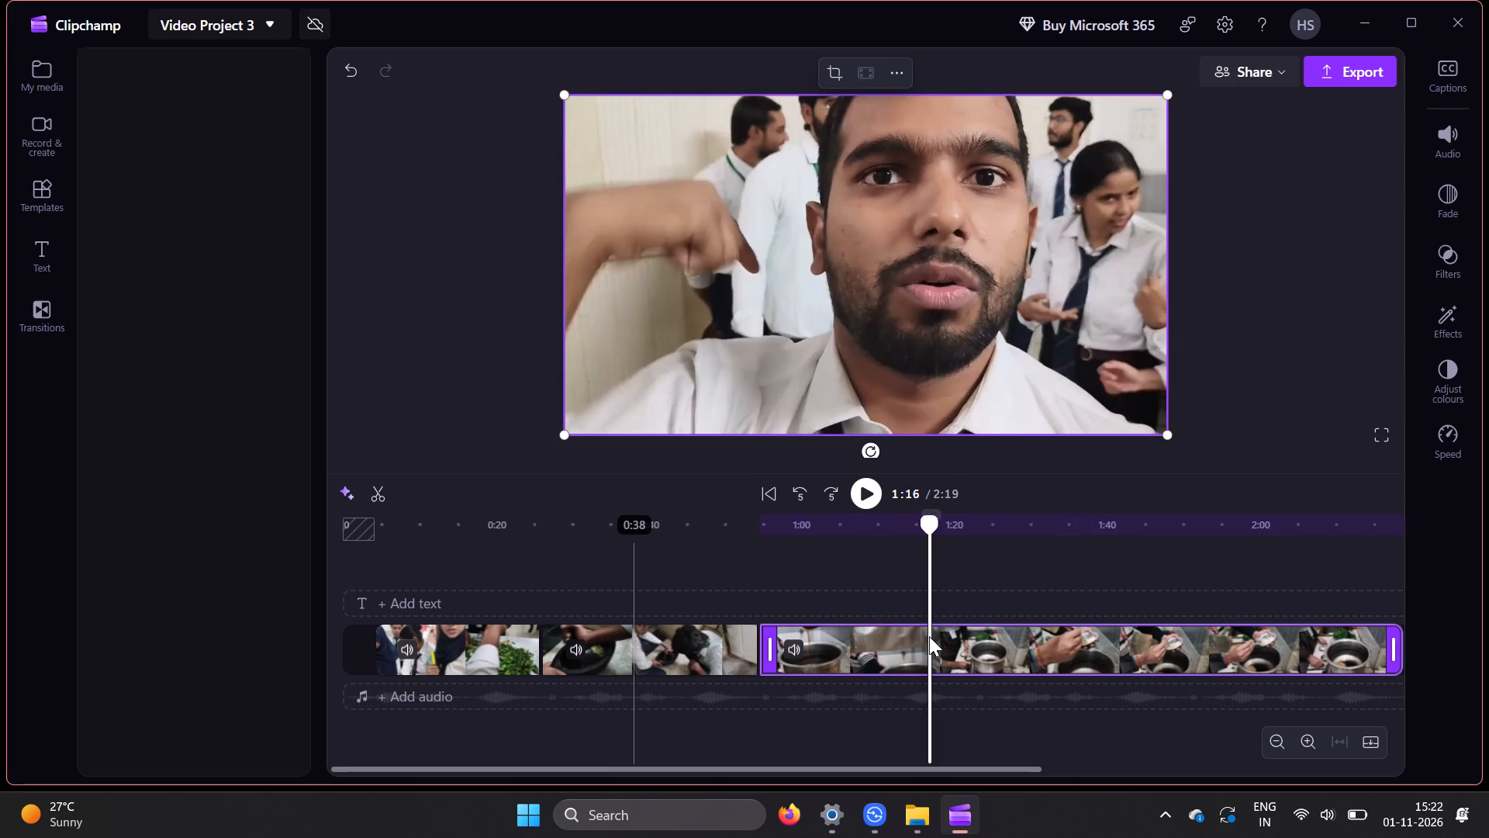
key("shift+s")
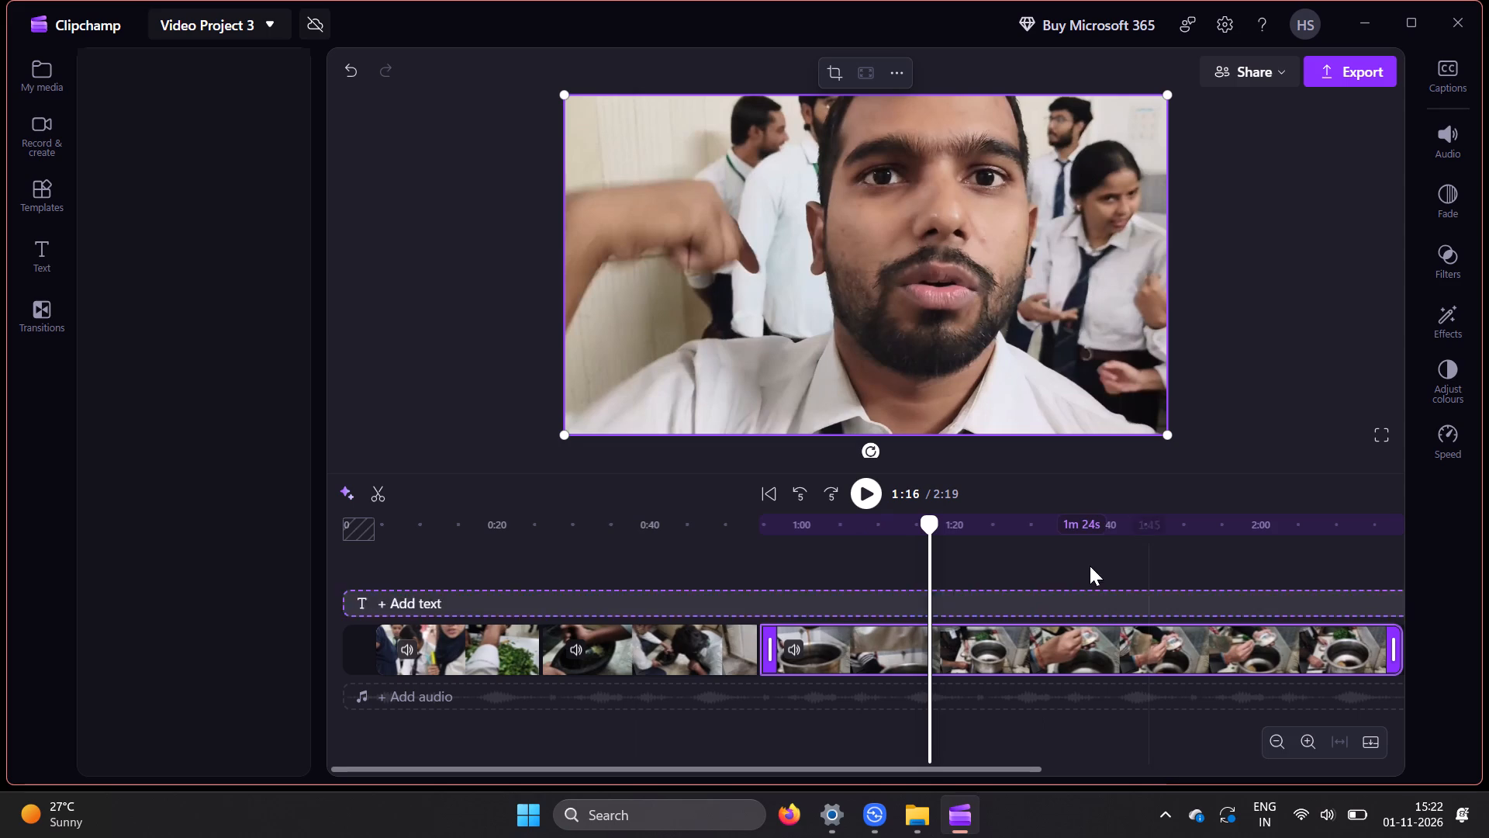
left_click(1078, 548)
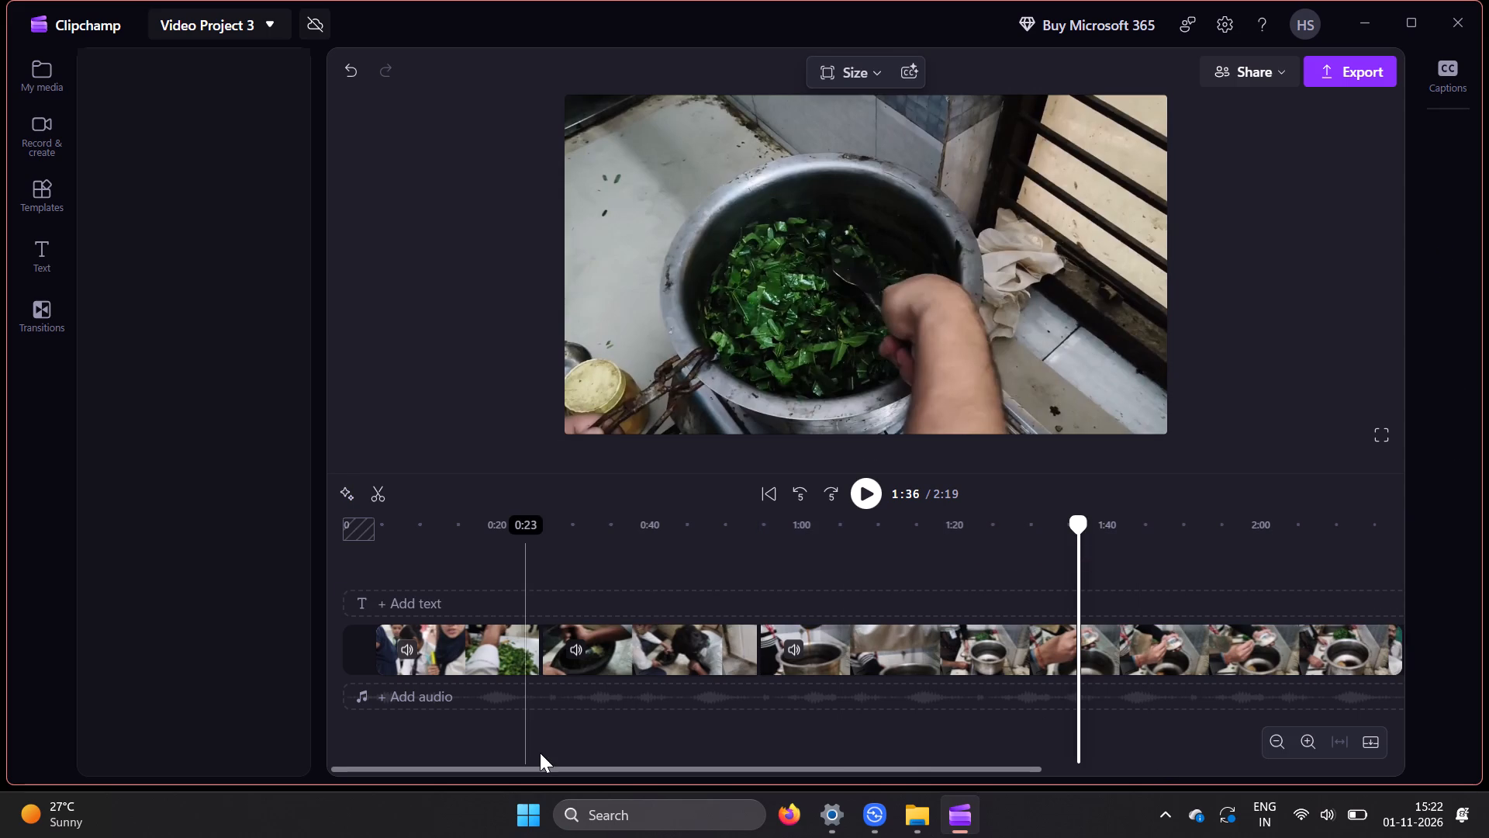
Delete the first timeline segment, which ends at 0:26, leaving its space empty.
left_click(511, 642)
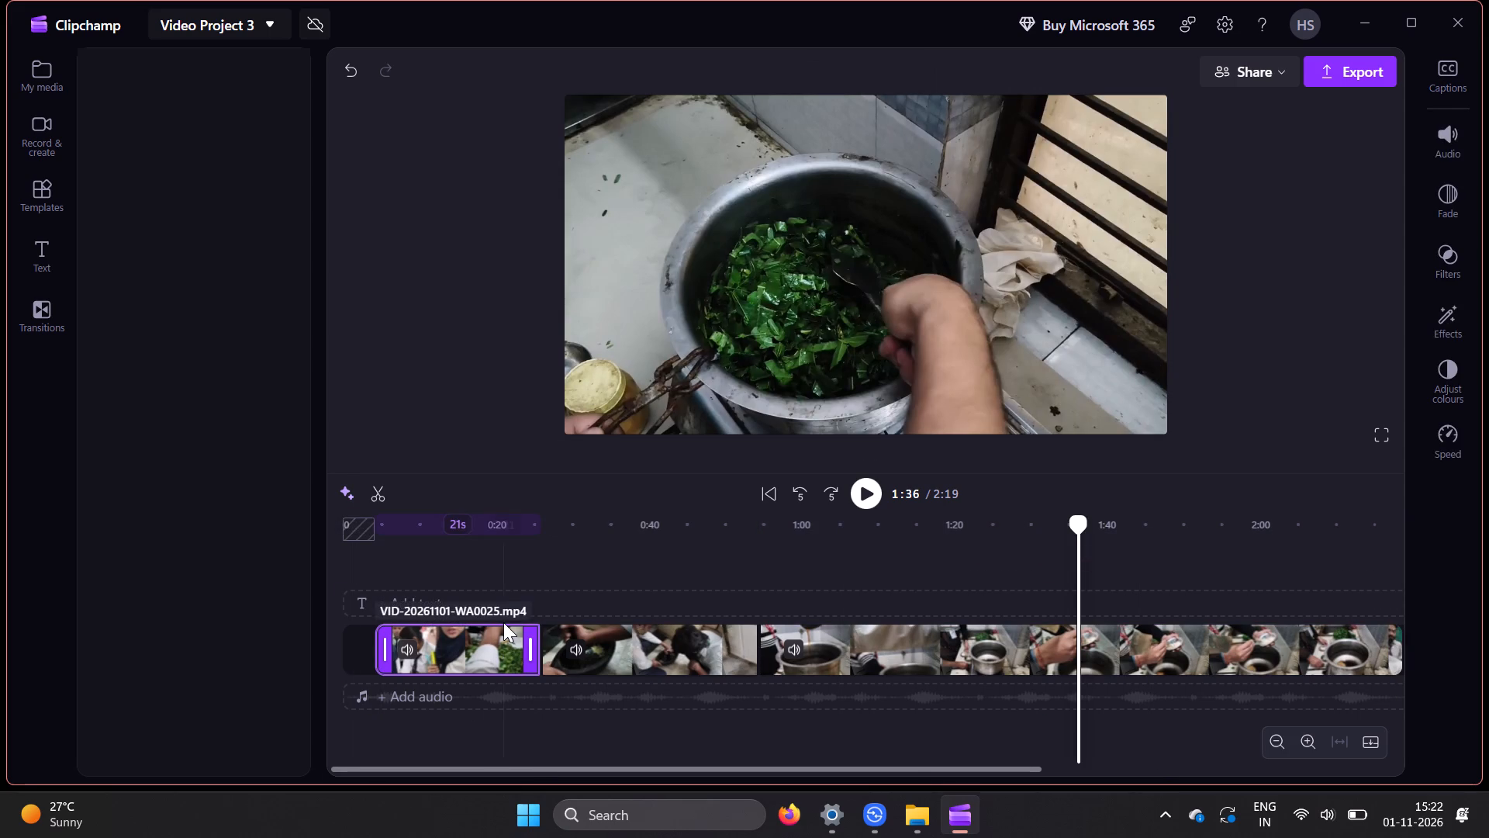
key("Delete")
key("Delete")
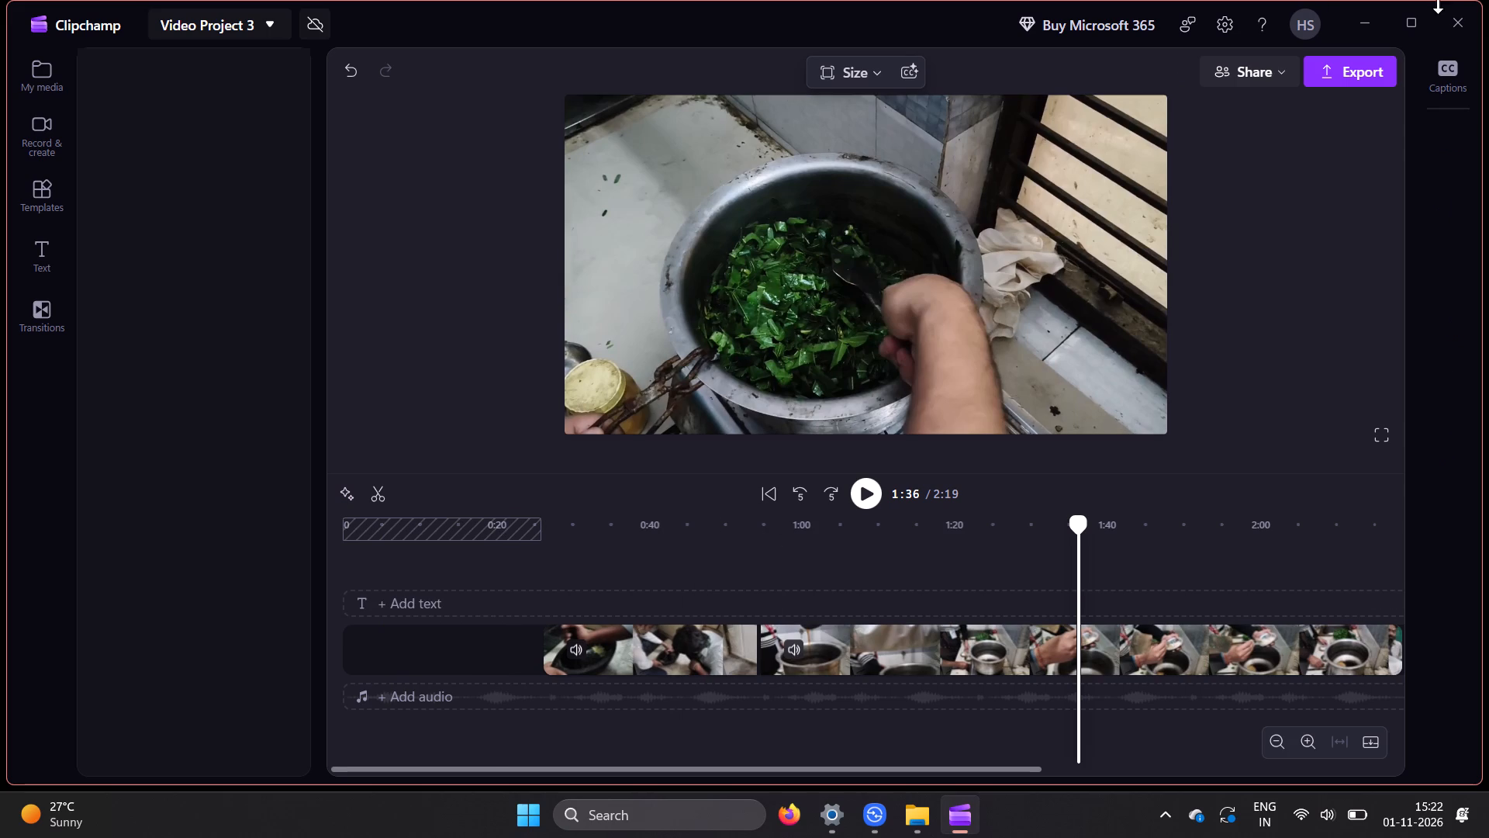
Close the video editor, the Quick Share folder and the other open windows to get back to the desktop.
left_click(1465, 19)
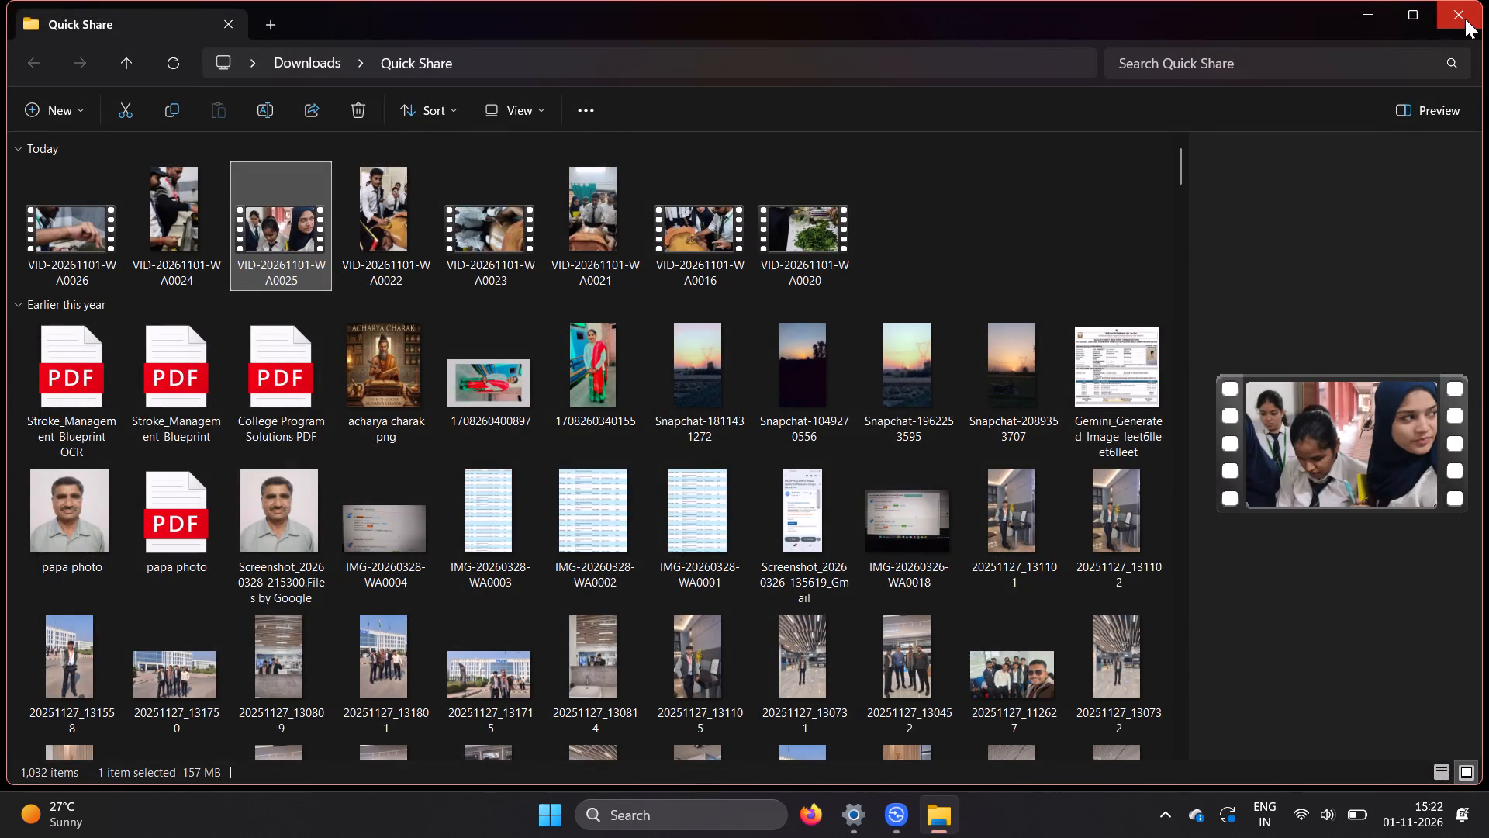
triple_click(1465, 19)
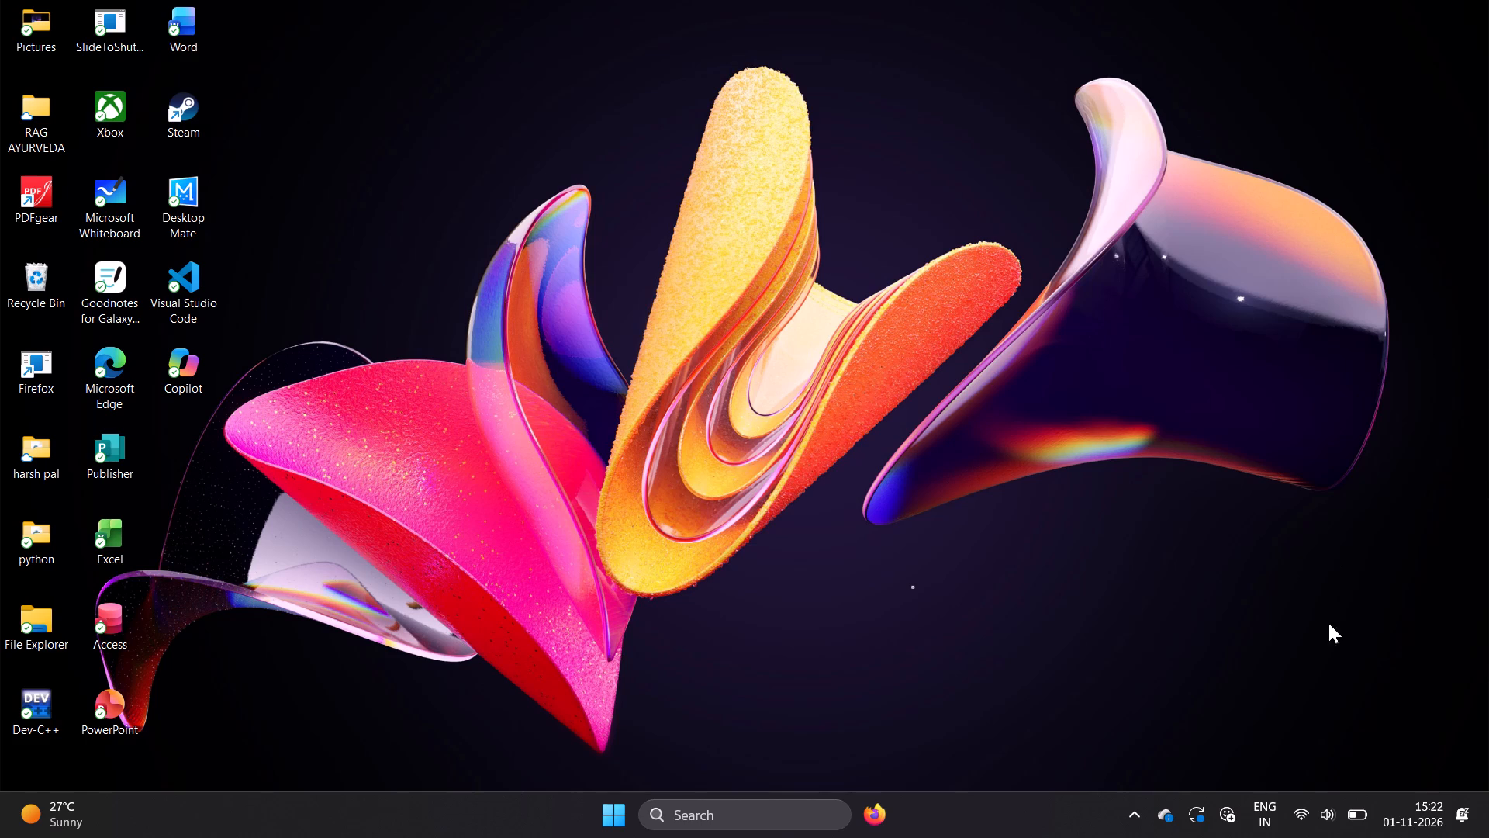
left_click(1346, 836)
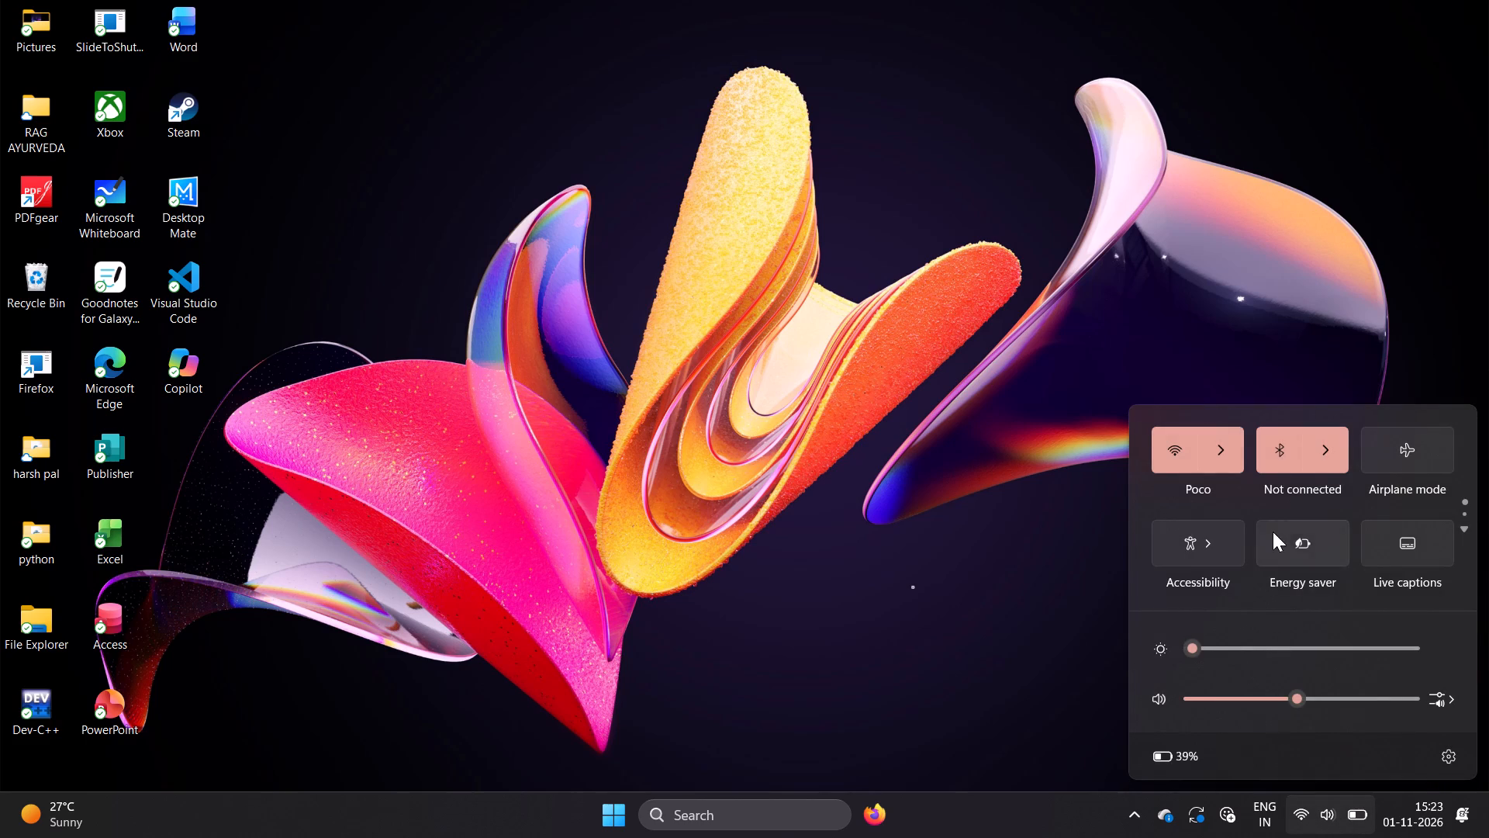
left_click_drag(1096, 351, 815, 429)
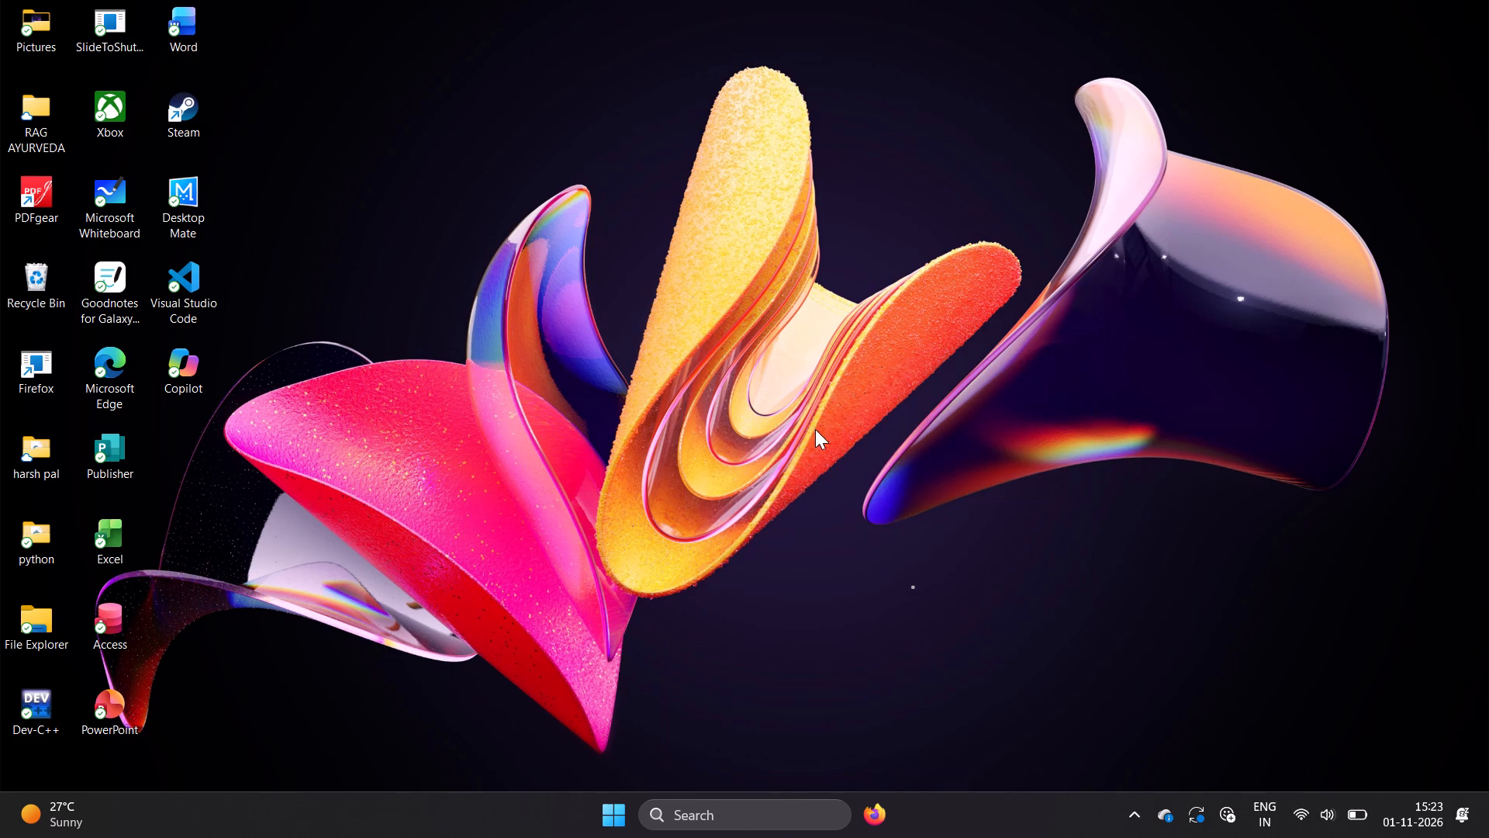
Search Windows for "kuro" and open the Kuro app.
left_click(759, 837)
left_click(687, 822)
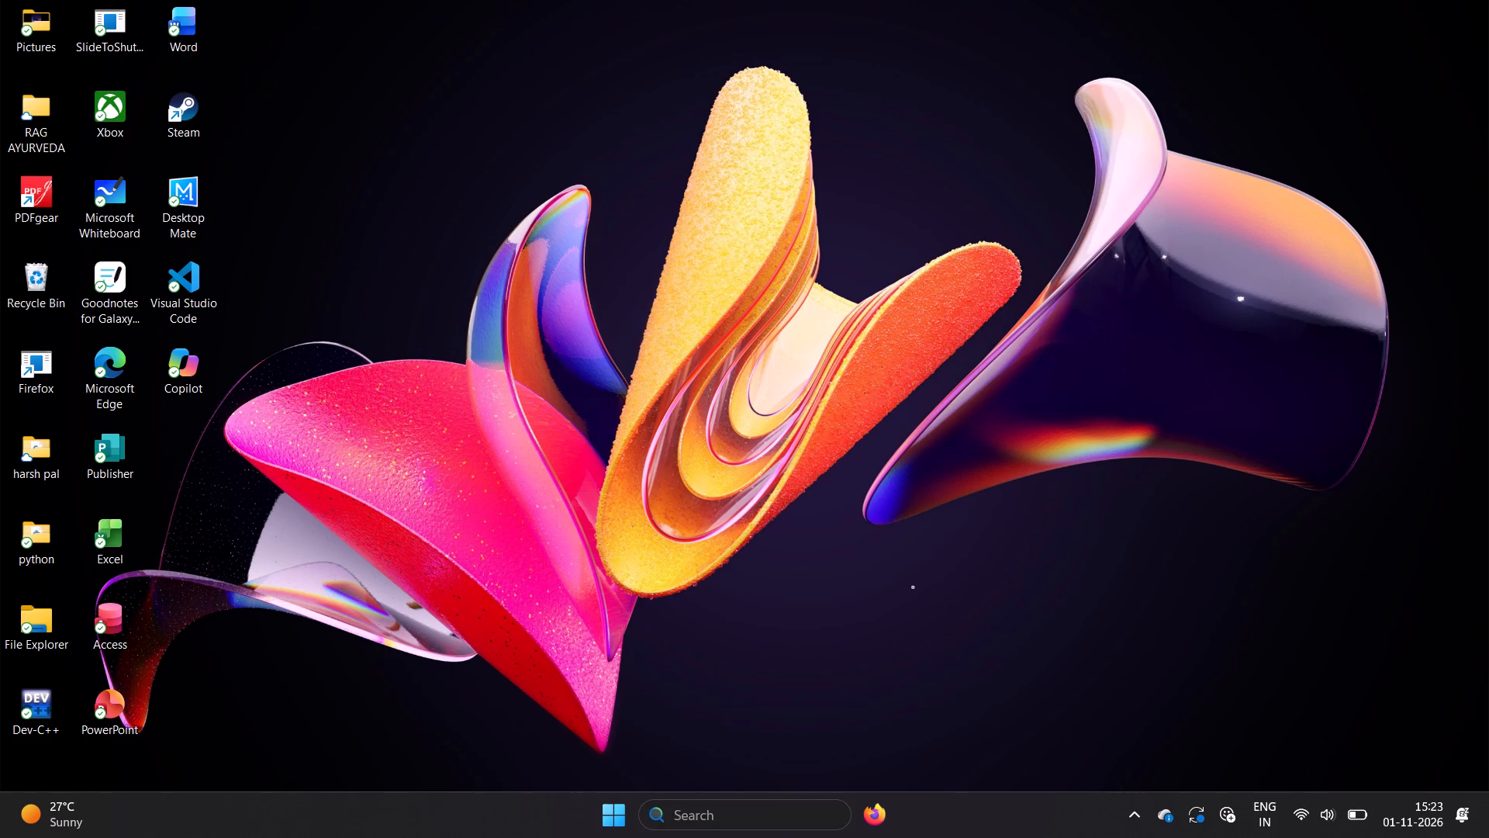
type("kuro")
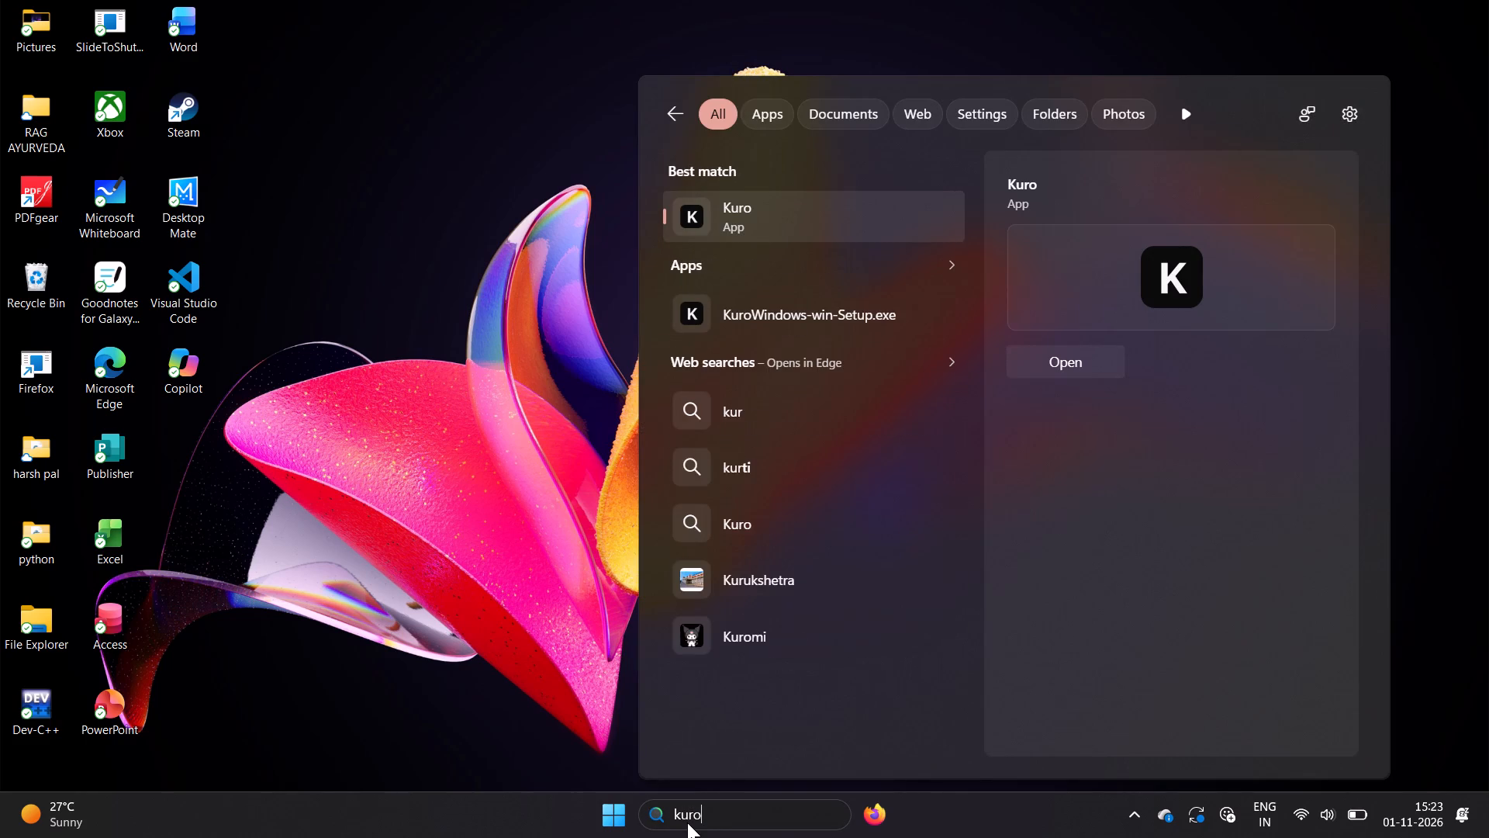
left_click(1070, 364)
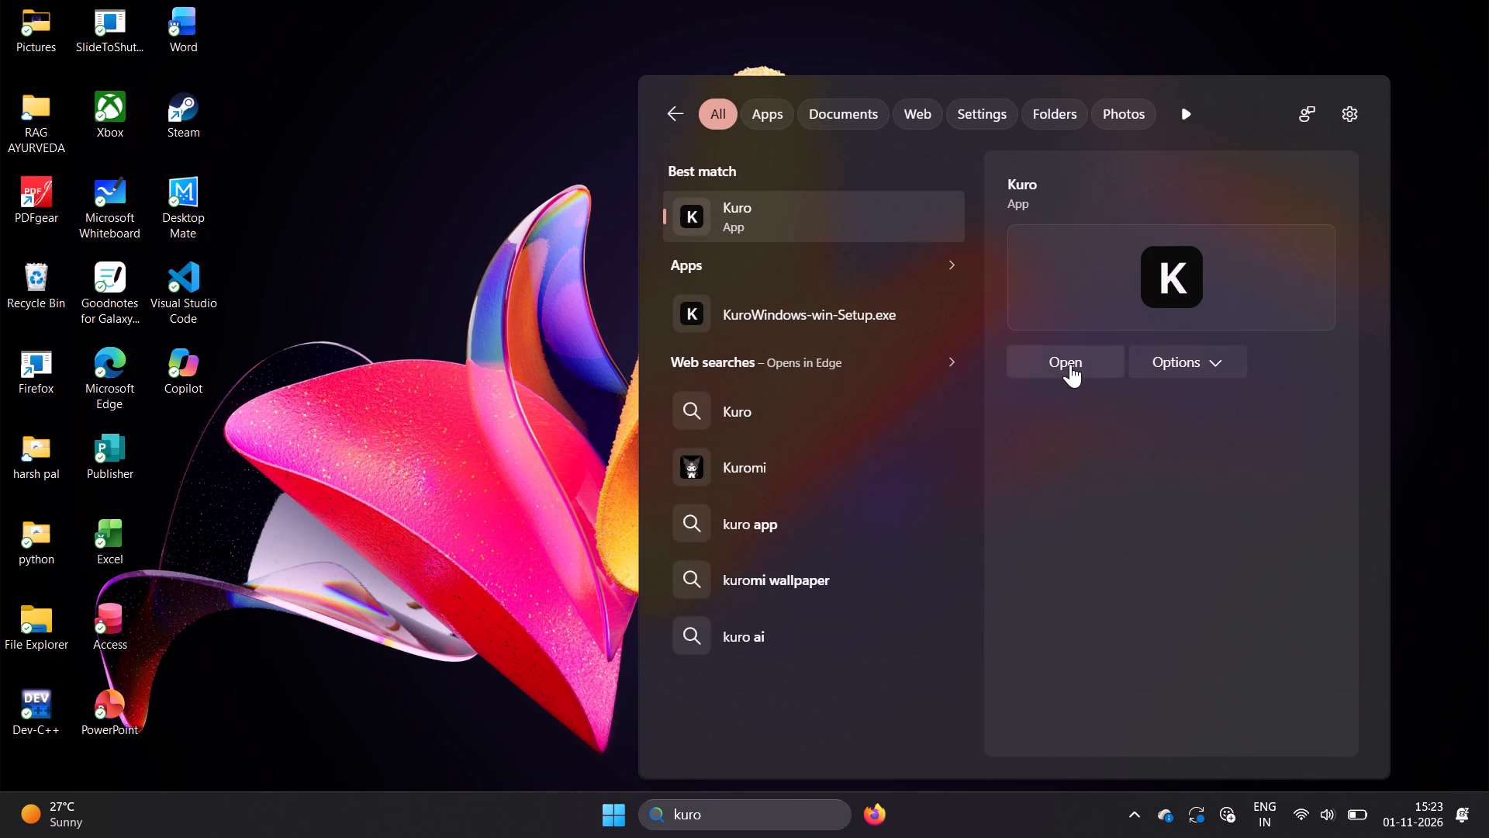